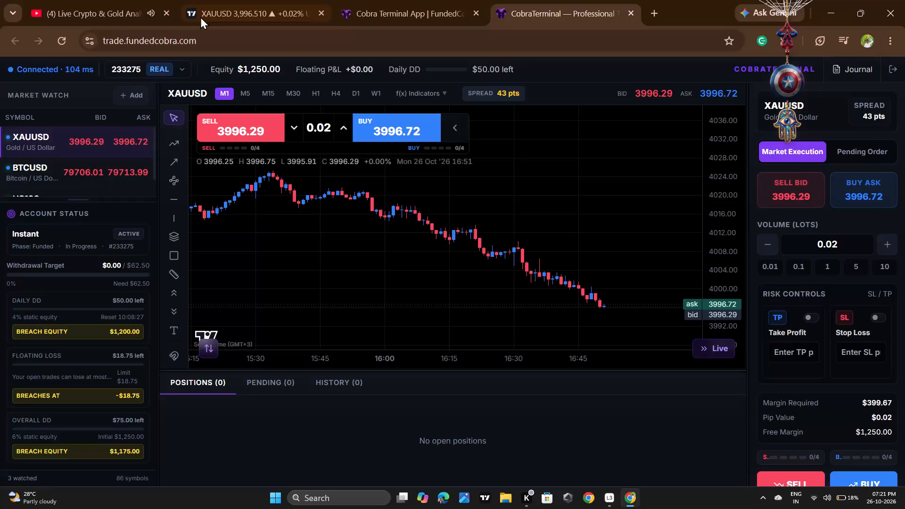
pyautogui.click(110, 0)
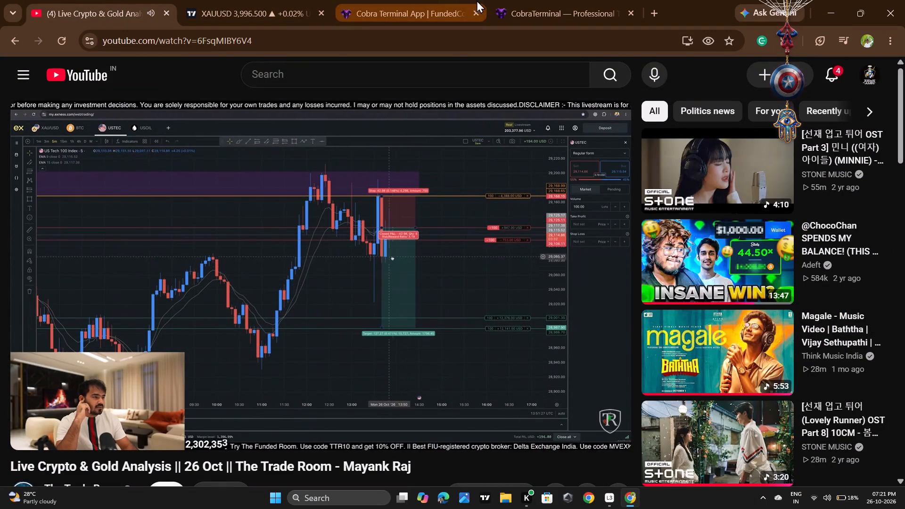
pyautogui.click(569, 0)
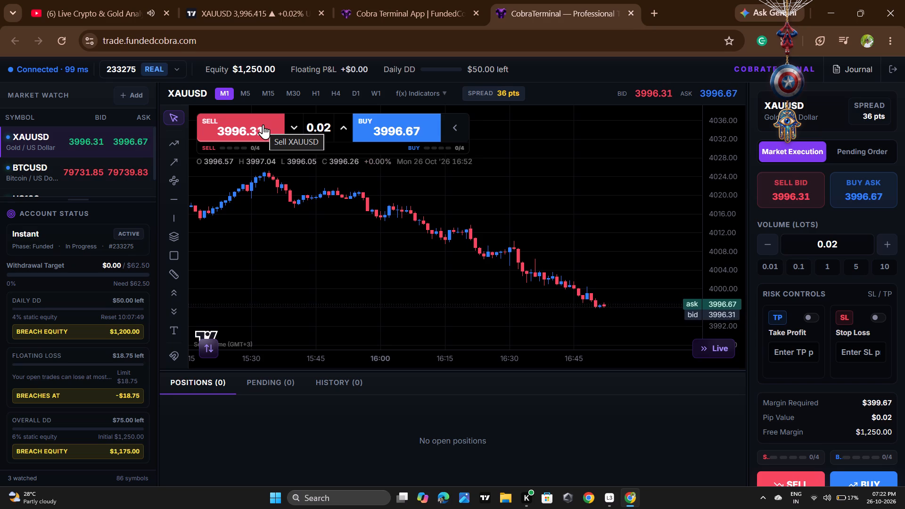
# Open a 0.02-lot sell position on XAUUSD at the market price.
pyautogui.click(263, 124)
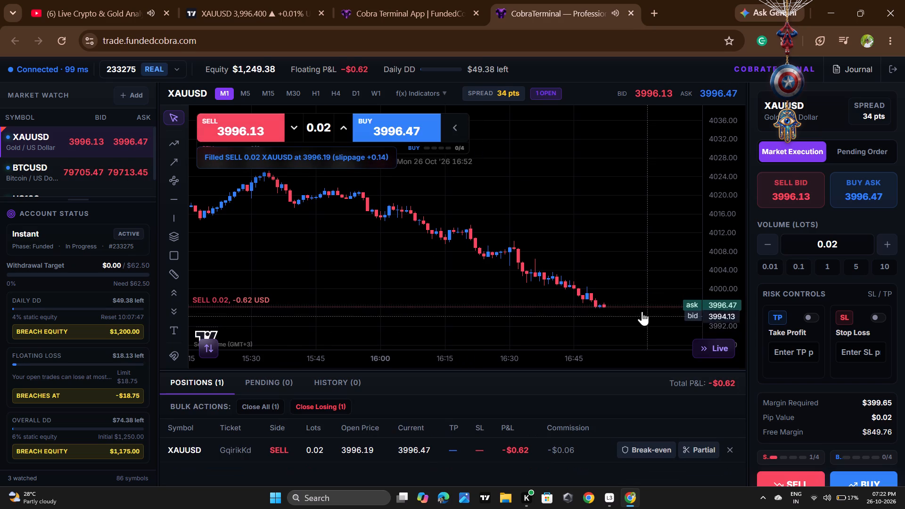
# Add a stop loss to the open XAUUSD sell position on the chart and place it at about 4003.91.
pyautogui.click(643, 306)
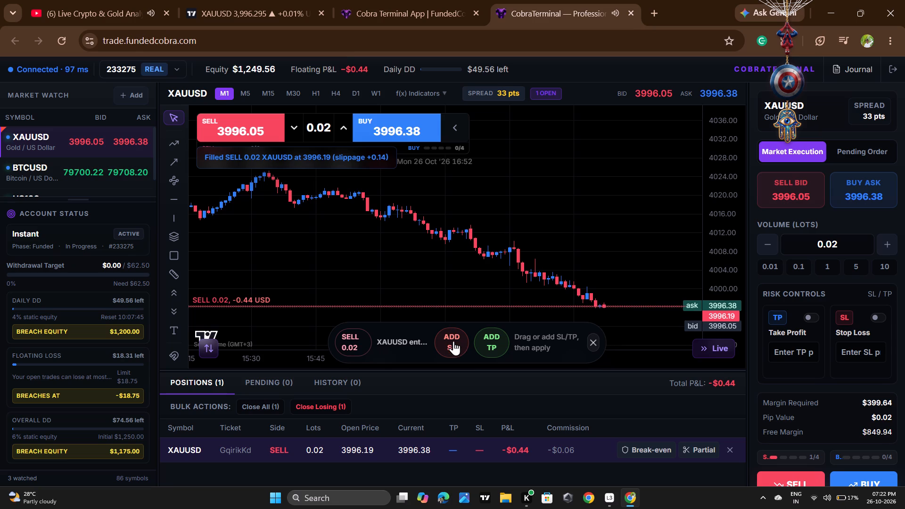
pyautogui.click(452, 337)
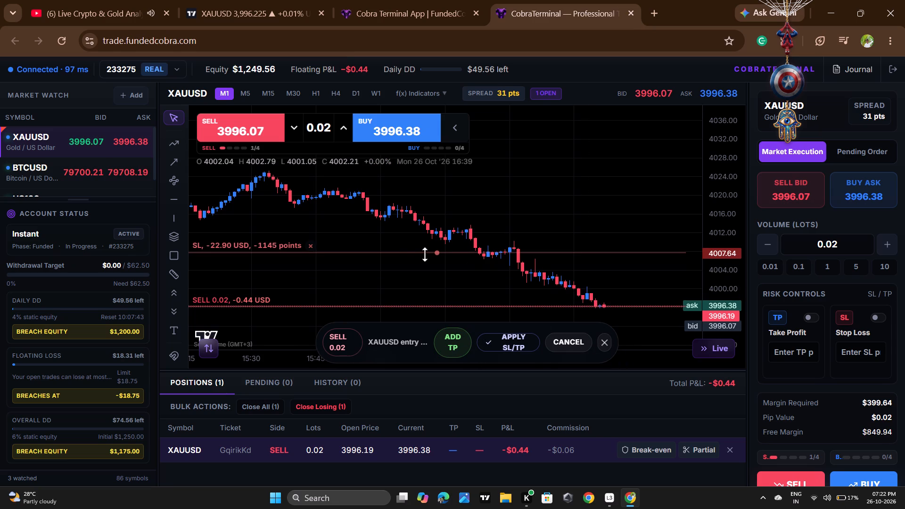
pyautogui.moveTo(436, 252); pyautogui.dragTo(437, 259)
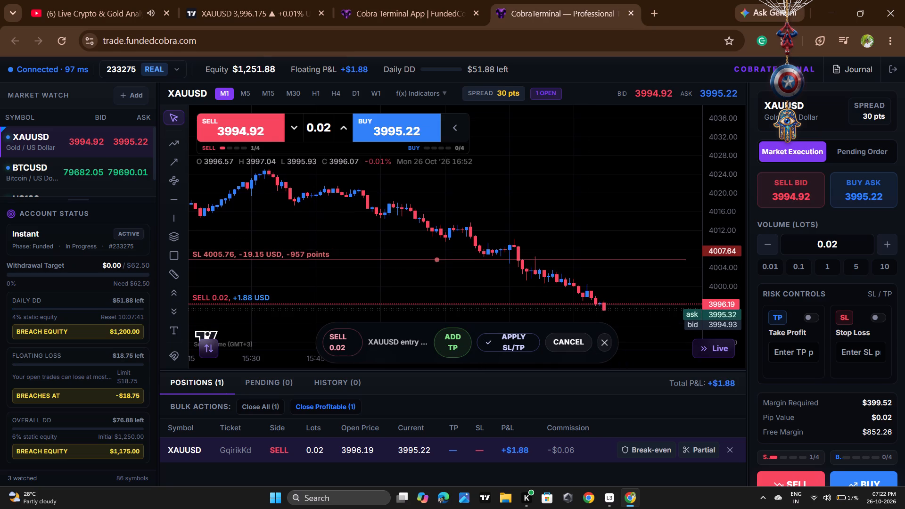
pyautogui.moveTo(437, 259); pyautogui.dragTo(437, 268)
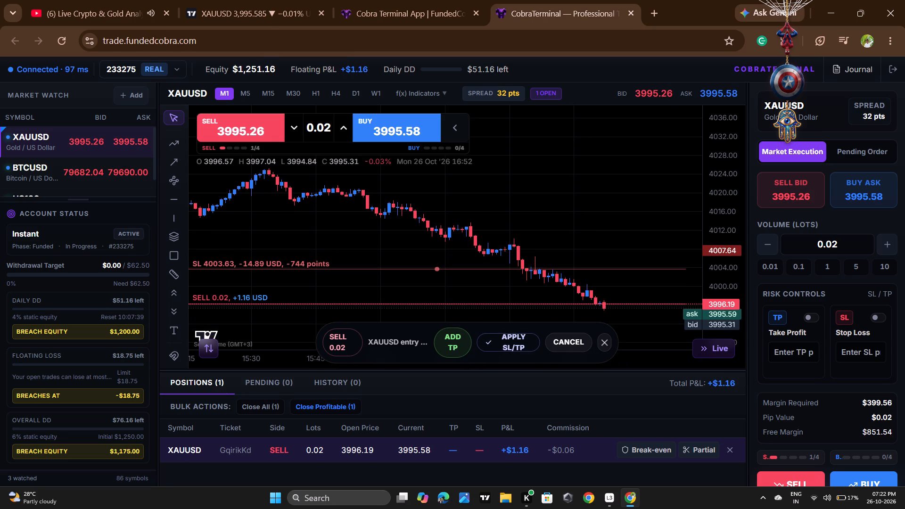
pyautogui.moveTo(437, 268); pyautogui.dragTo(439, 267)
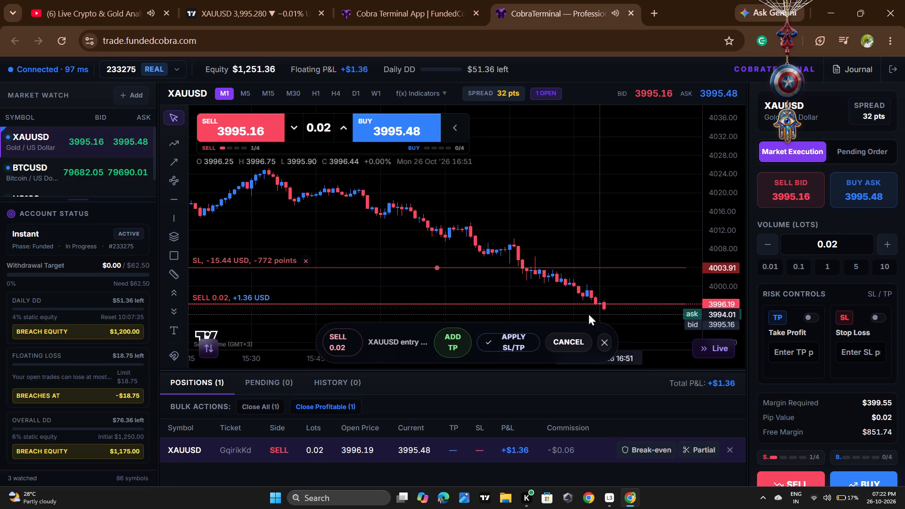
# Add a take profit at about 3982.31 to the XAUUSD sell position and apply it together with the stop loss.
pyautogui.click(458, 341)
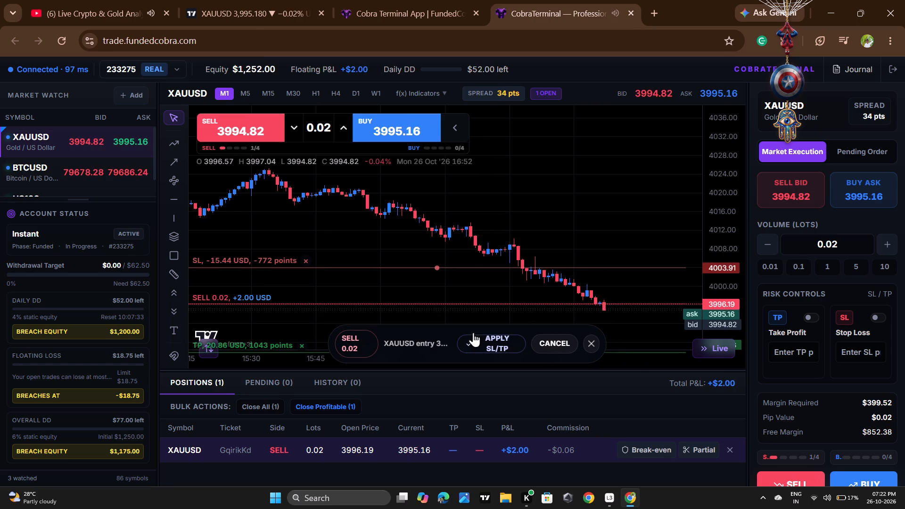
pyautogui.moveTo(589, 241); pyautogui.dragTo(576, 140)
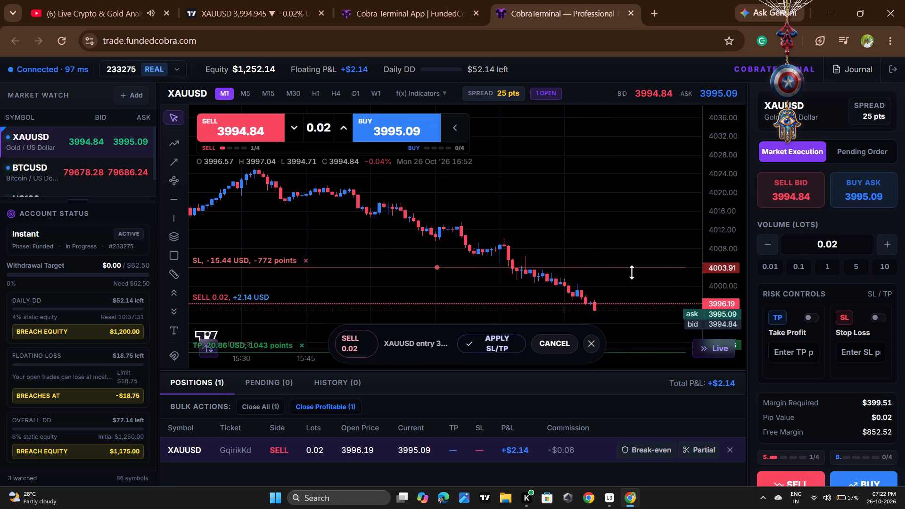
pyautogui.scroll(-1, 701, 266)
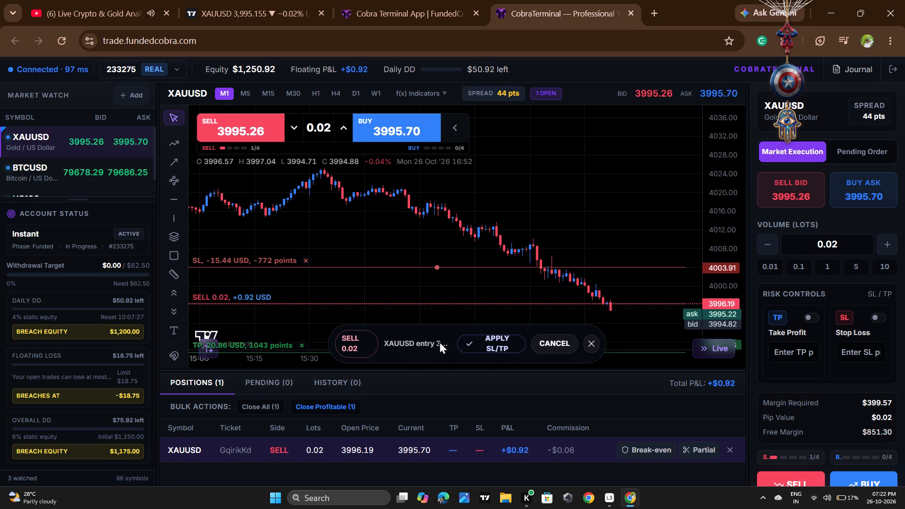
pyautogui.moveTo(640, 228); pyautogui.dragTo(599, 178)
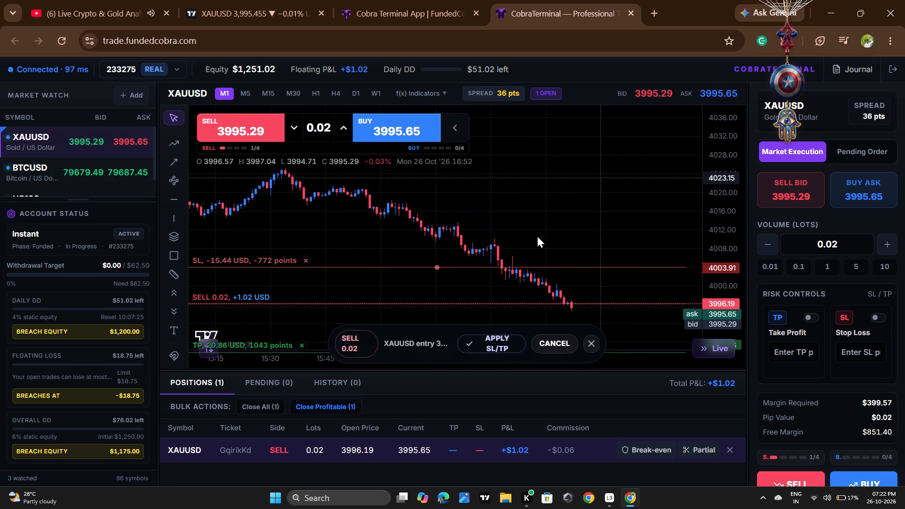
pyautogui.moveTo(306, 351); pyautogui.dragTo(310, 358)
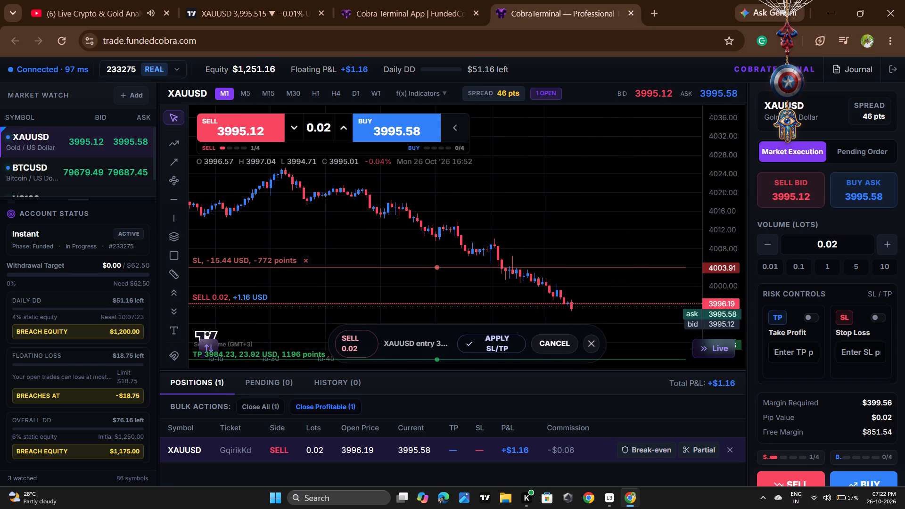
pyautogui.moveTo(310, 358); pyautogui.dragTo(305, 381)
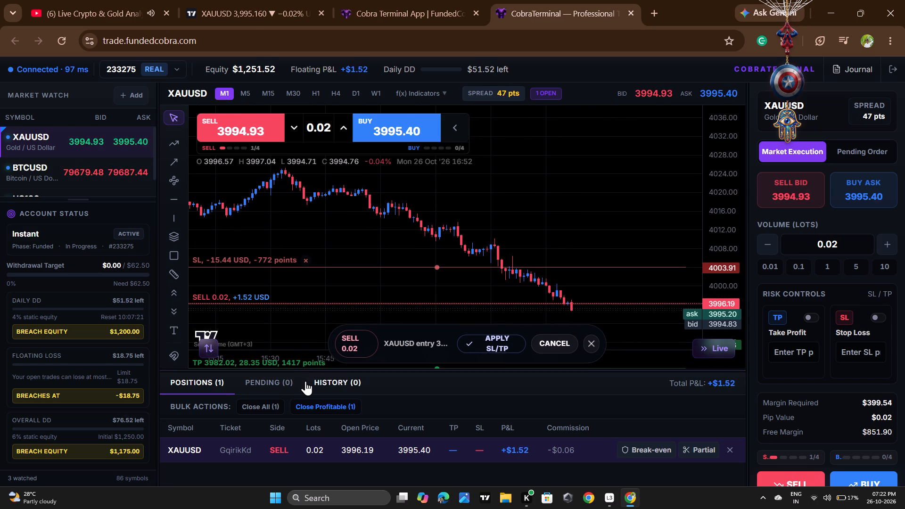
pyautogui.moveTo(305, 381); pyautogui.dragTo(305, 386)
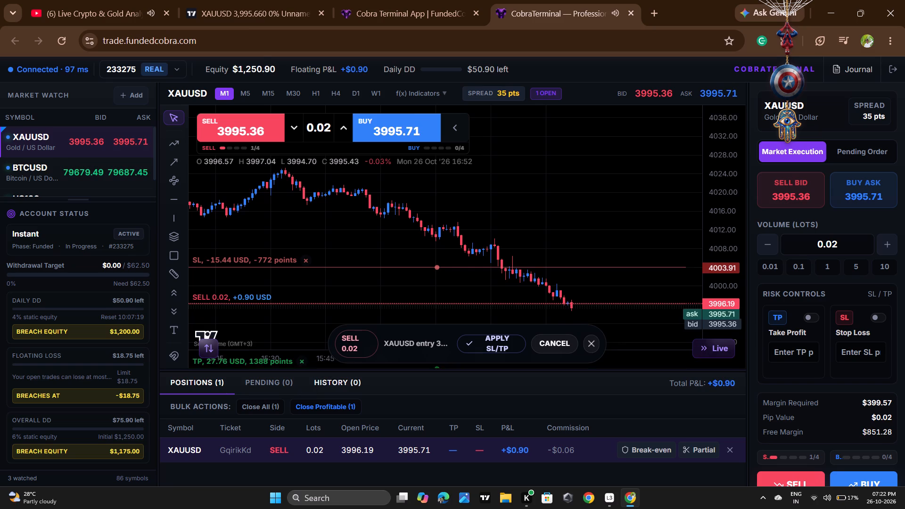
pyautogui.moveTo(438, 369); pyautogui.dragTo(439, 376)
pyautogui.moveTo(643, 219); pyautogui.dragTo(643, 219)
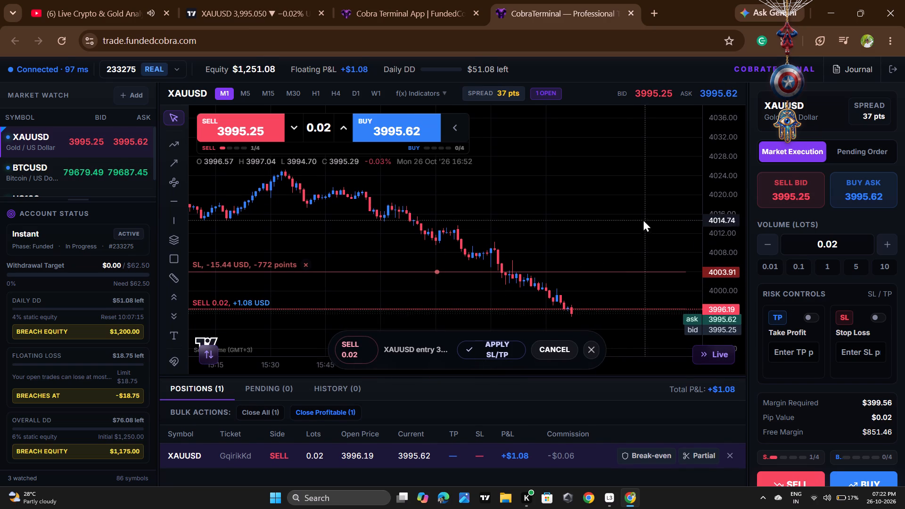
pyautogui.moveTo(643, 219); pyautogui.dragTo(563, 170)
pyautogui.scroll(-3, 614, 229)
pyautogui.scroll(-3, 615, 284)
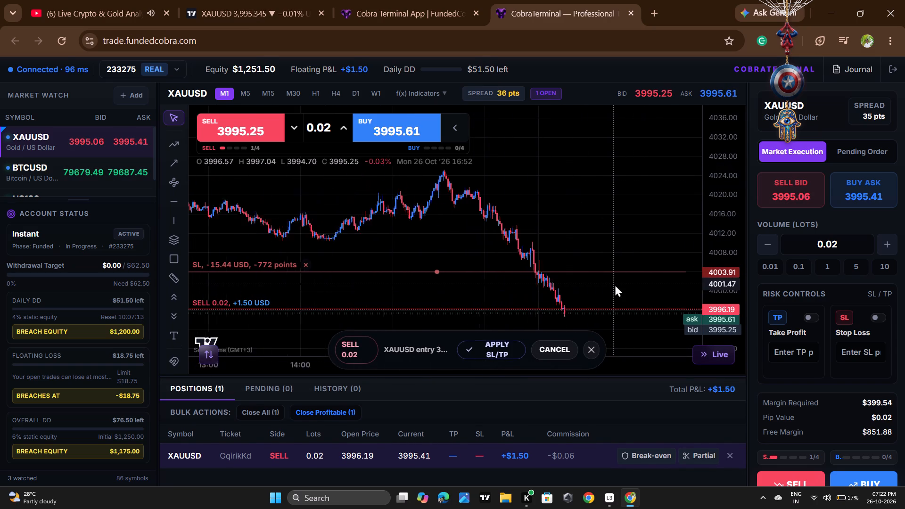
pyautogui.click(496, 352)
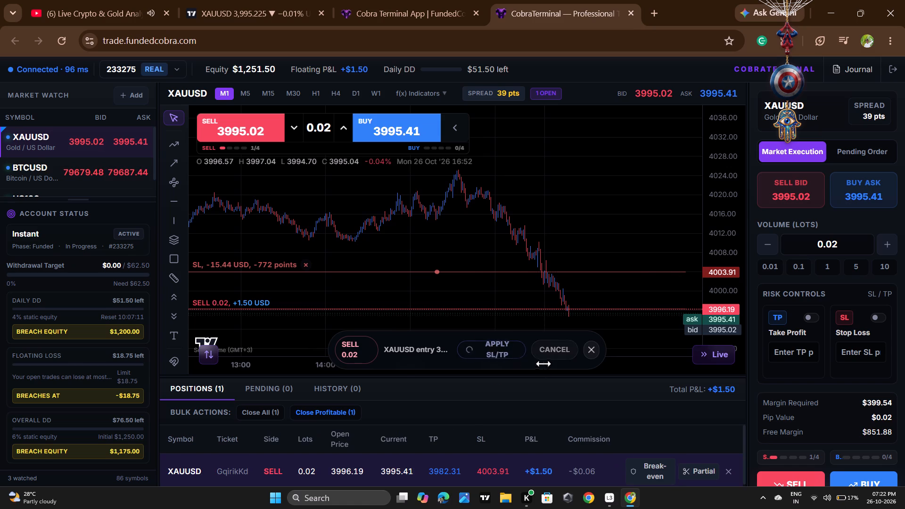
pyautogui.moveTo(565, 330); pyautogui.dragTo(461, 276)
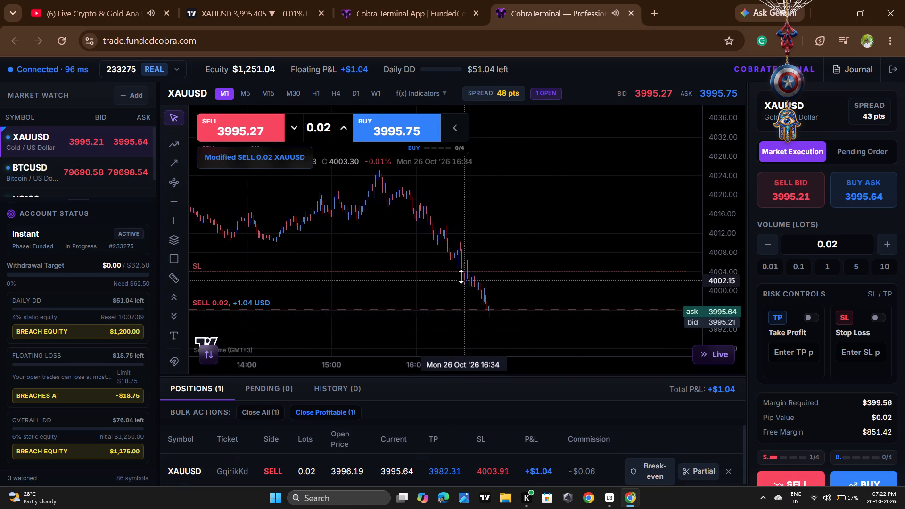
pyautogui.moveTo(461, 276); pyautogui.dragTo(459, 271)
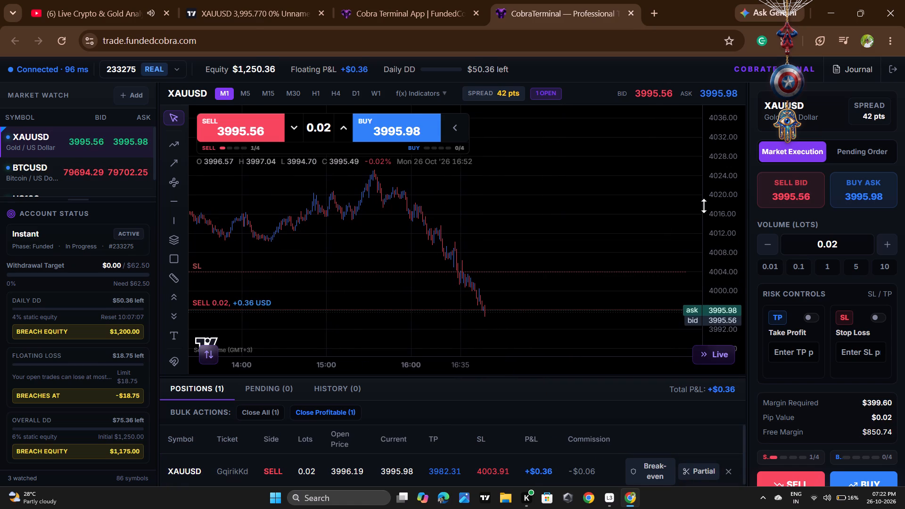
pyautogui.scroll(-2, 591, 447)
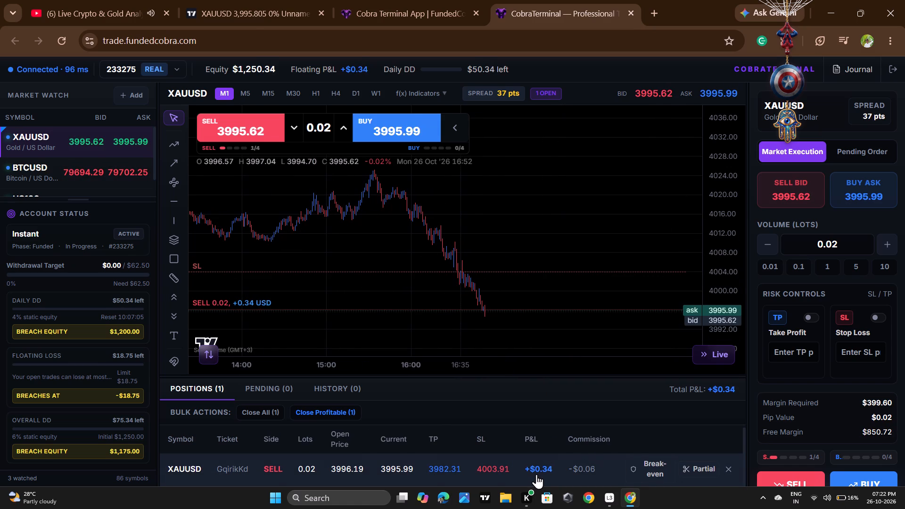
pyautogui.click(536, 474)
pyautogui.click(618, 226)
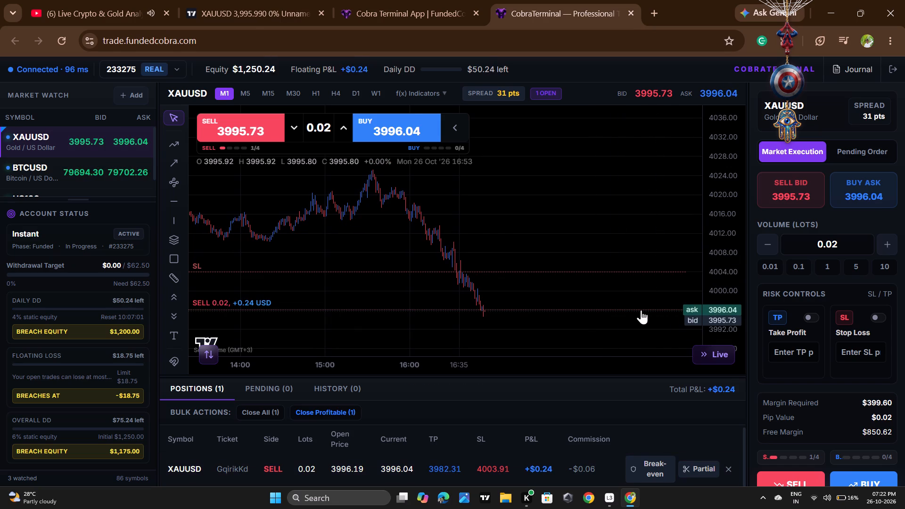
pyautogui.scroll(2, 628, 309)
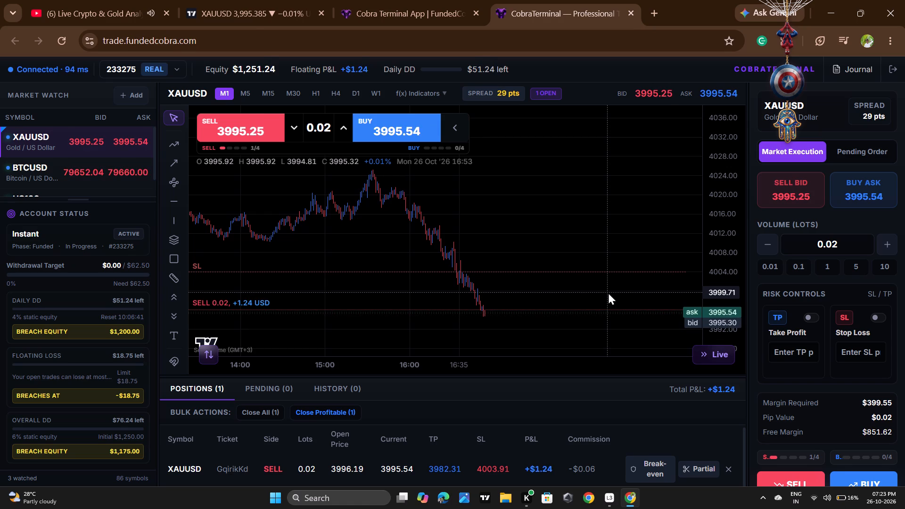
# Switch to the TradingView XAUUSD one-minute chart and examine the marked levels and zones around and below the current price.
pyautogui.click(217, 0)
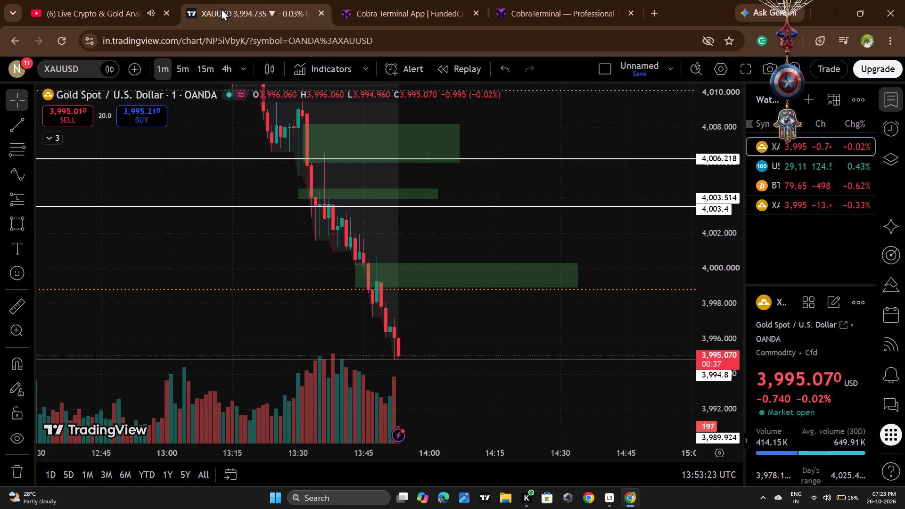
pyautogui.moveTo(541, 337); pyautogui.dragTo(558, 292)
pyautogui.scroll(-8, 555, 296)
pyautogui.scroll(-8, 703, 299)
pyautogui.scroll(-3, 478, 342)
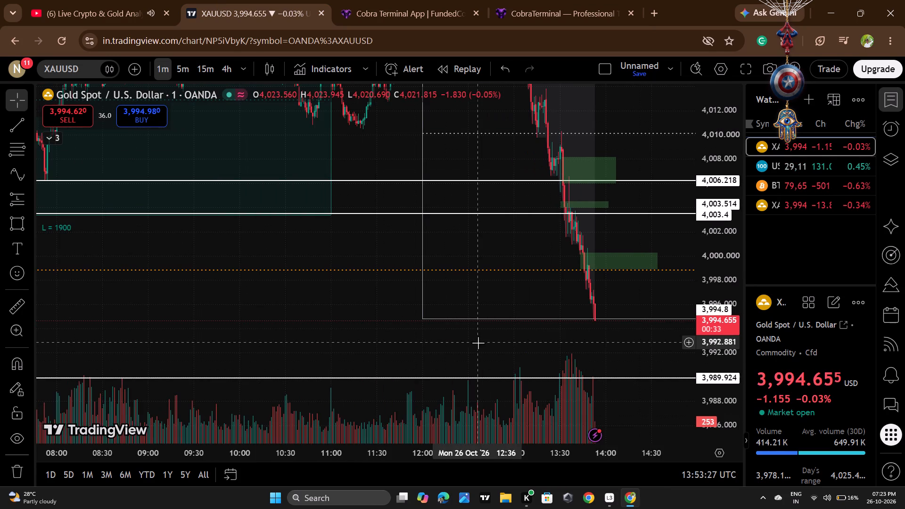
pyautogui.scroll(-7, 467, 327)
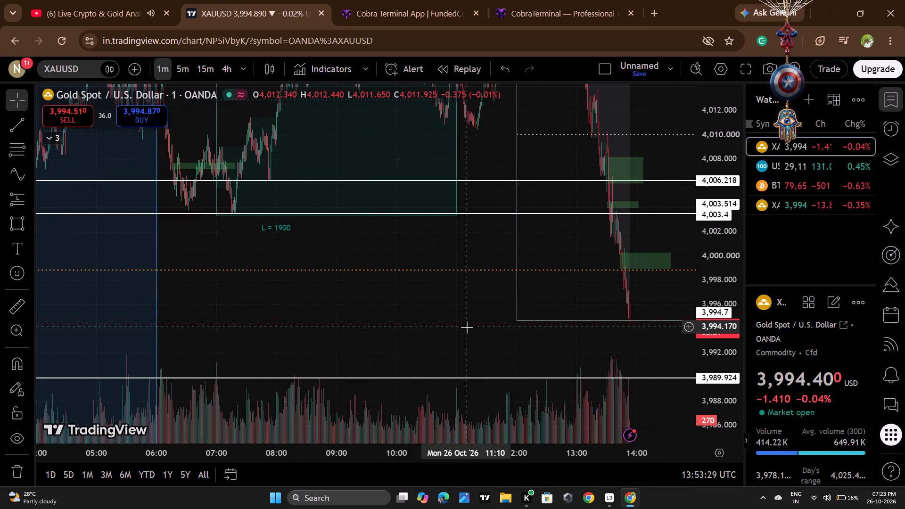
pyautogui.scroll(-2, 467, 327)
pyautogui.moveTo(487, 346); pyautogui.dragTo(469, 195)
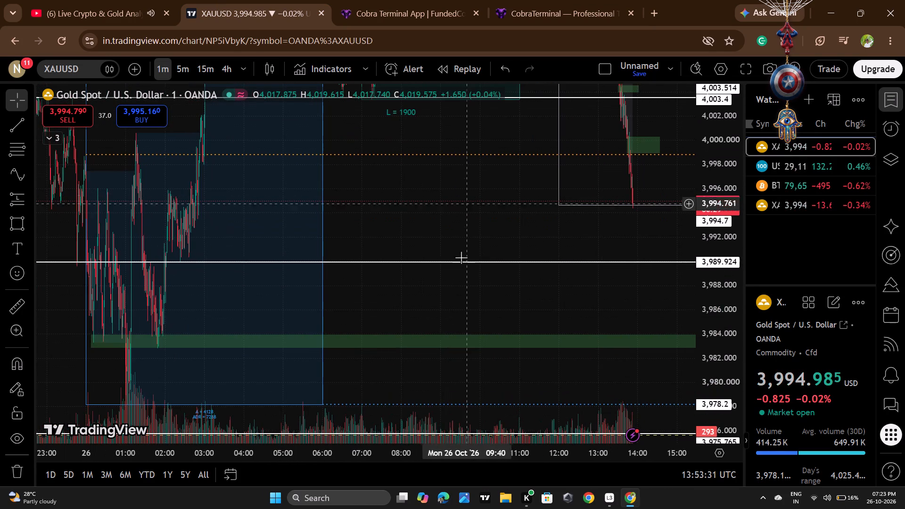
pyautogui.moveTo(527, 217); pyautogui.dragTo(414, 252)
pyautogui.scroll(10, 444, 266)
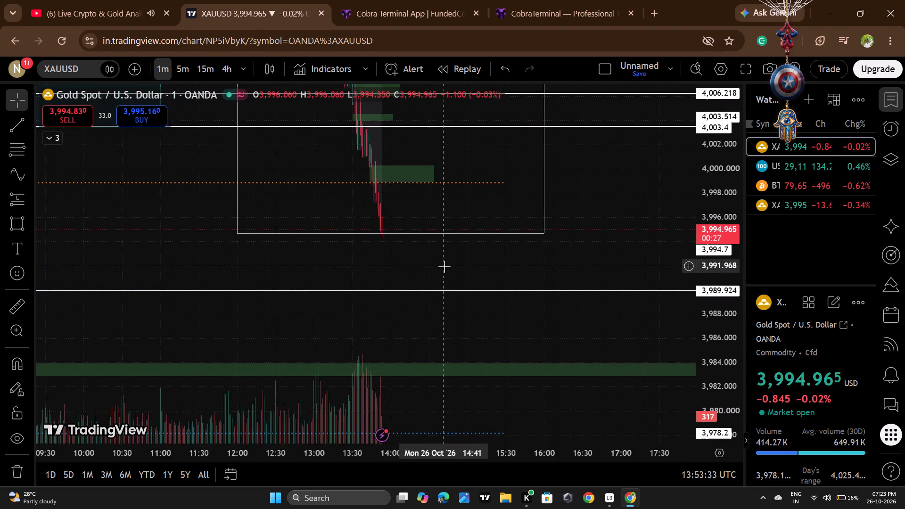
pyautogui.scroll(7, 444, 266)
pyautogui.moveTo(365, 259); pyautogui.dragTo(614, 255)
pyautogui.scroll(3, 429, 265)
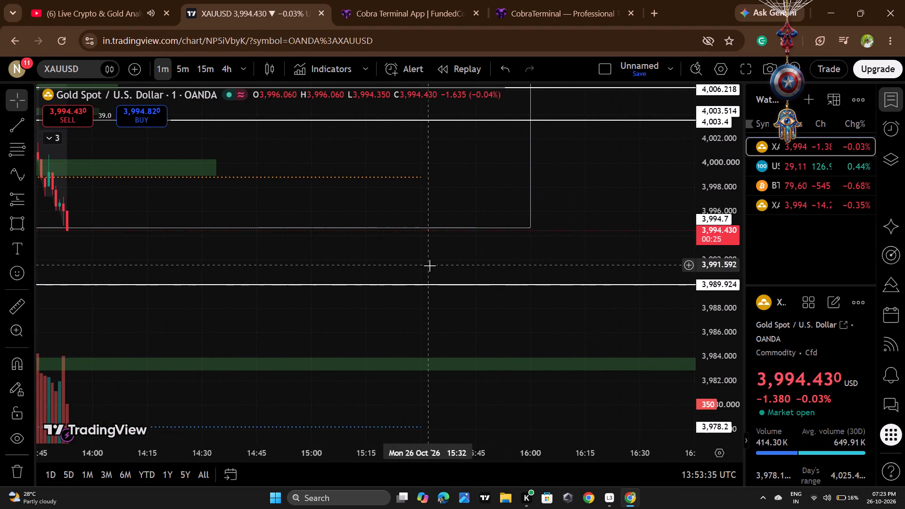
pyautogui.moveTo(326, 252); pyautogui.dragTo(526, 255)
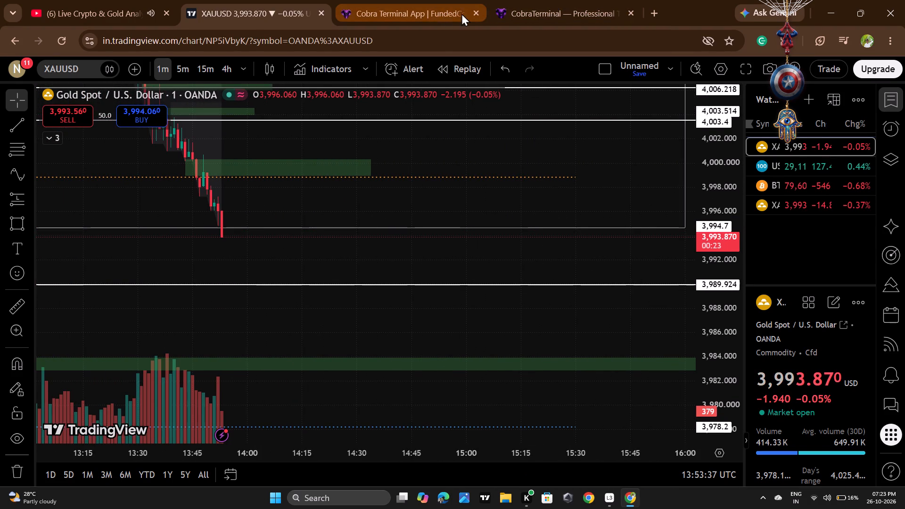
# Close the Cobra Terminal App browser tab.
pyautogui.click(476, 12)
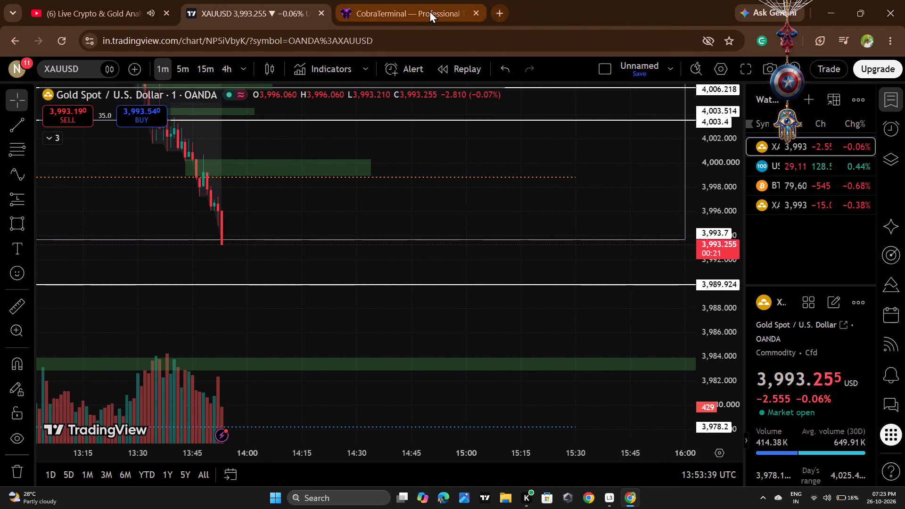
# Return to CobraTerminal and examine the latest XAUUSD M1 candles against the sell position's entry, stop loss and take profit.
pyautogui.click(429, 10)
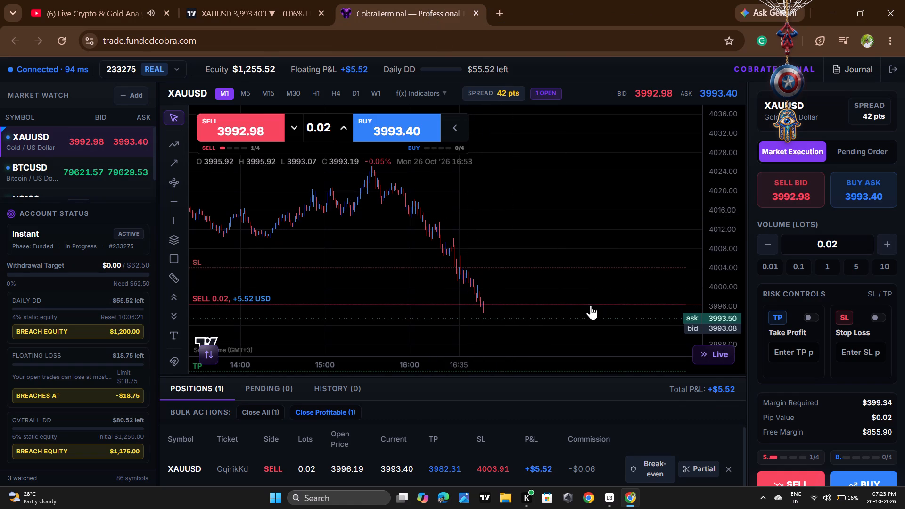
pyautogui.scroll(2, 623, 274)
pyautogui.scroll(2, 455, 285)
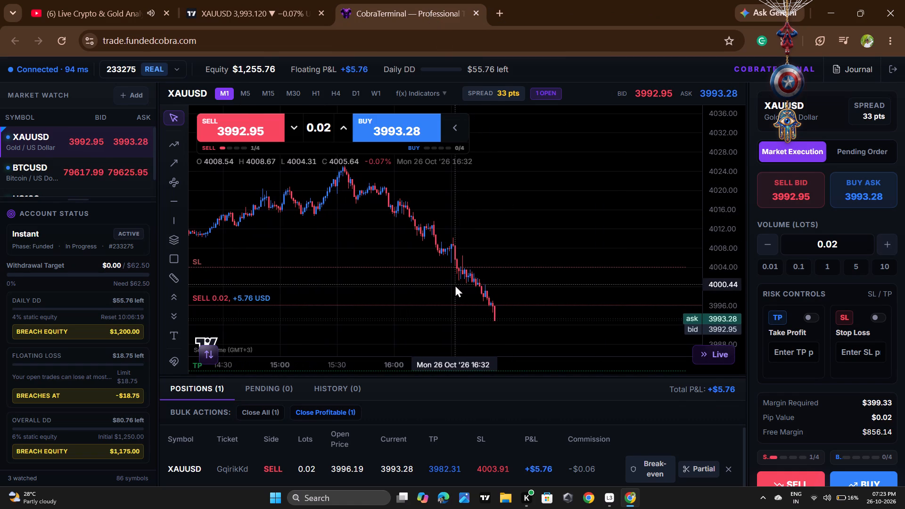
pyautogui.scroll(9, 523, 300)
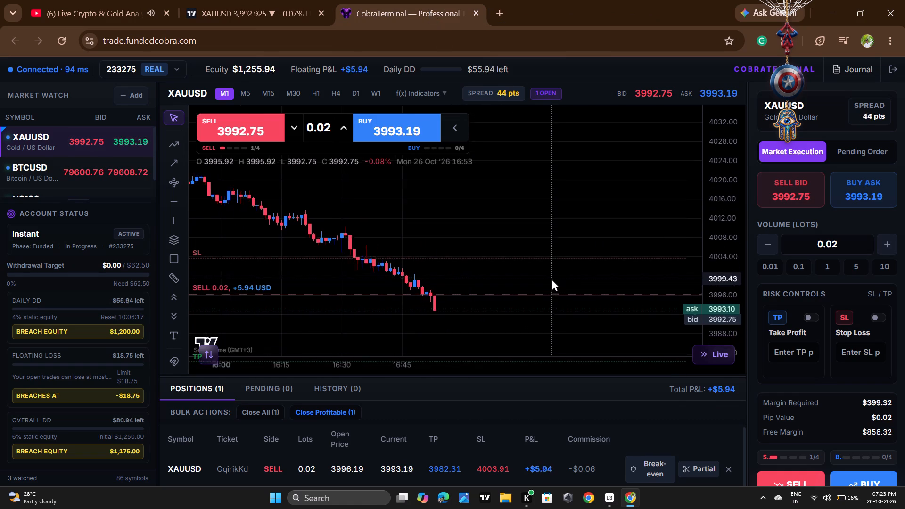
pyautogui.moveTo(556, 259); pyautogui.dragTo(574, 230)
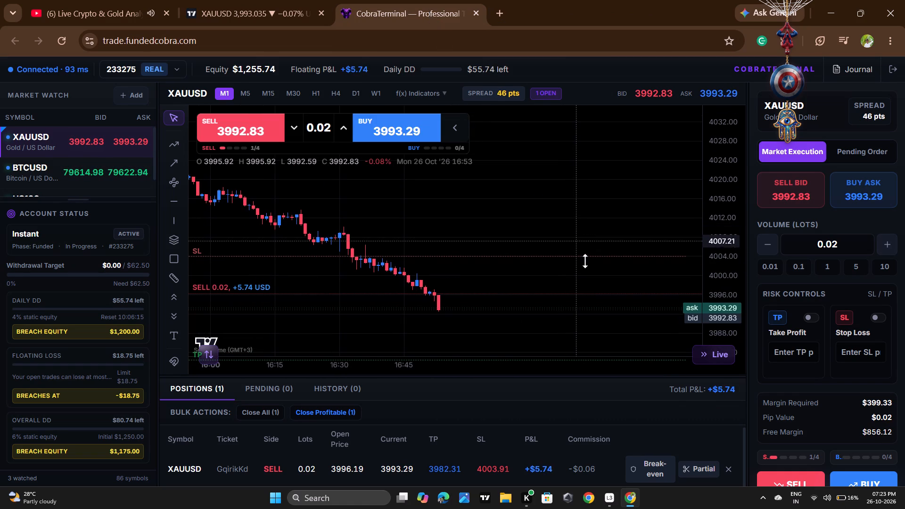
# Move the XAUUSD sell position's stop loss down to about 3995.52, just below the entry price, and apply it.
pyautogui.click(594, 257)
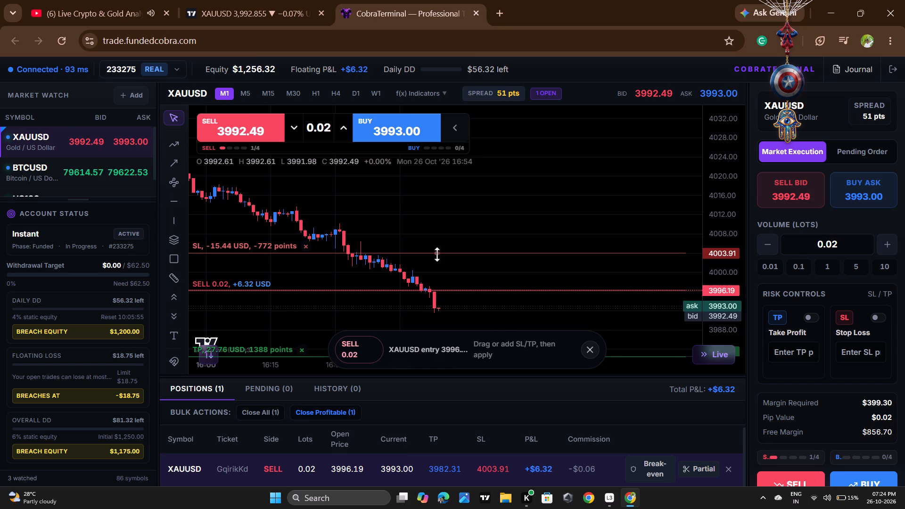
pyautogui.moveTo(437, 254); pyautogui.dragTo(440, 265)
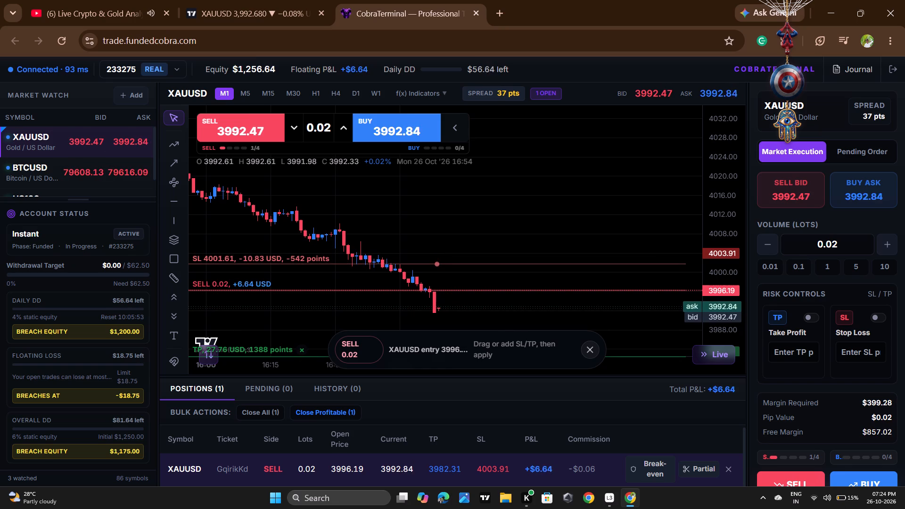
pyautogui.moveTo(440, 265); pyautogui.dragTo(444, 273)
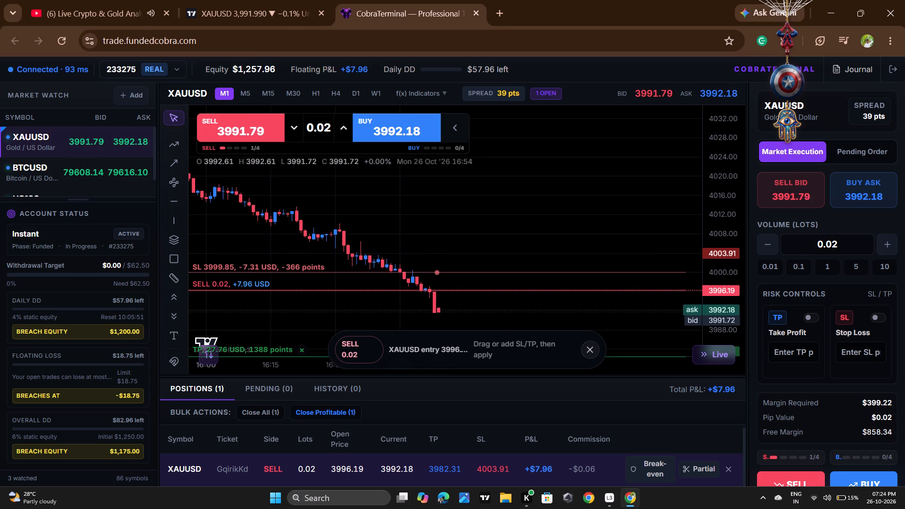
pyautogui.moveTo(444, 273); pyautogui.dragTo(444, 278)
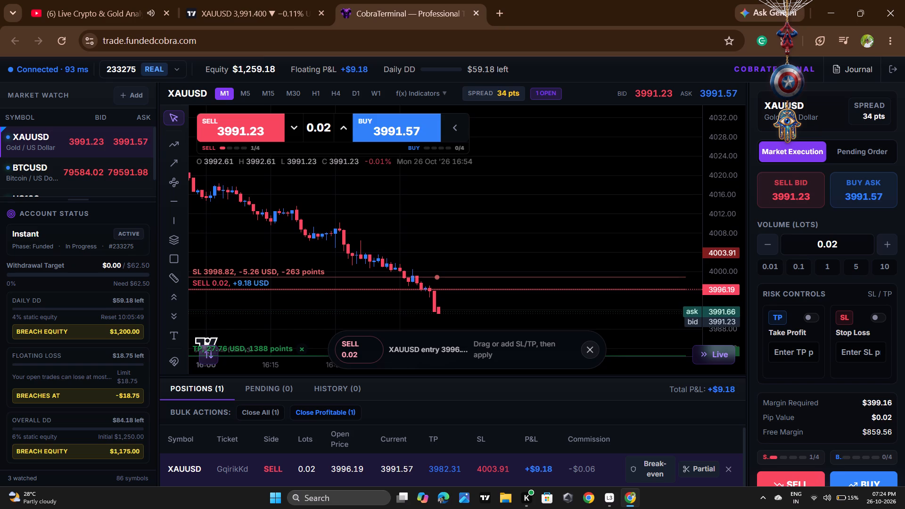
pyautogui.moveTo(444, 278); pyautogui.dragTo(444, 288)
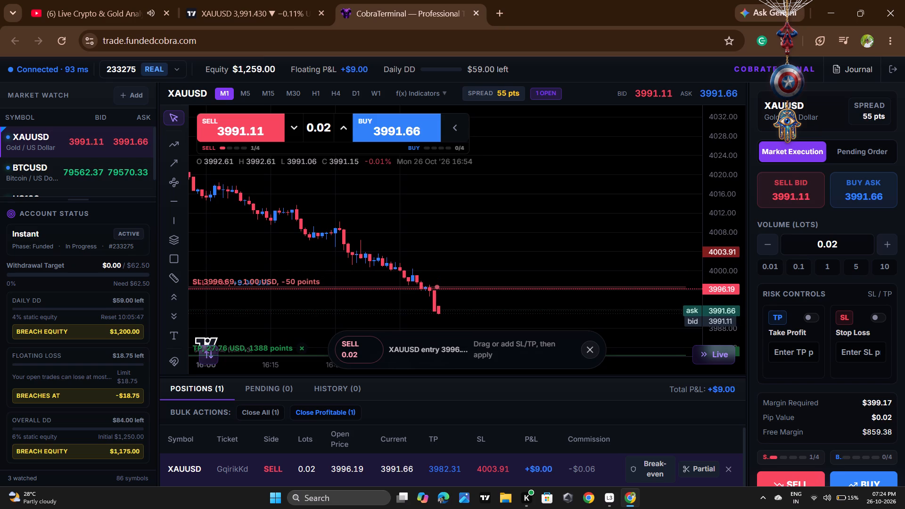
pyautogui.moveTo(444, 288); pyautogui.dragTo(444, 288)
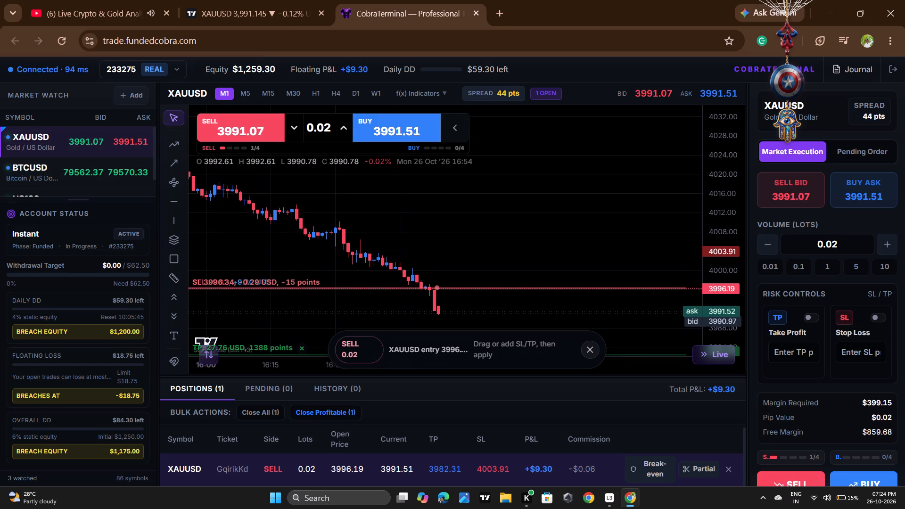
pyautogui.moveTo(444, 288); pyautogui.dragTo(444, 292)
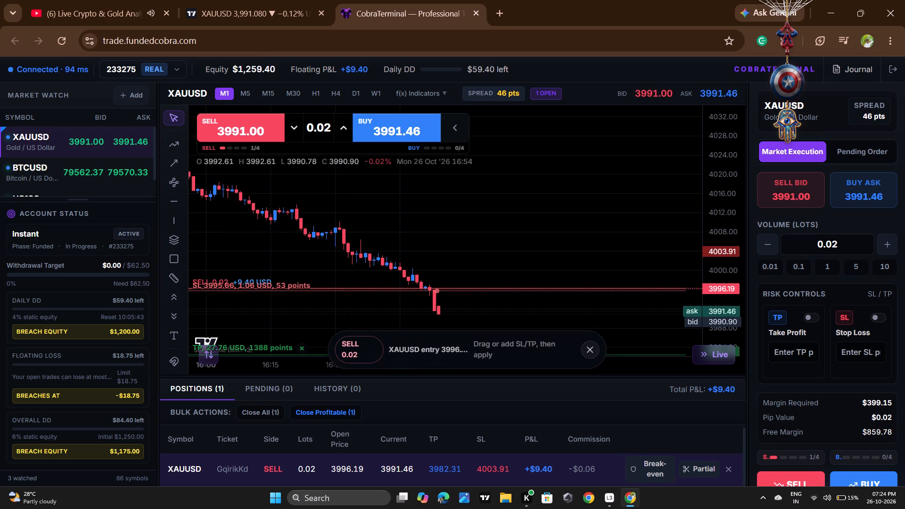
pyautogui.moveTo(444, 292); pyautogui.dragTo(445, 292)
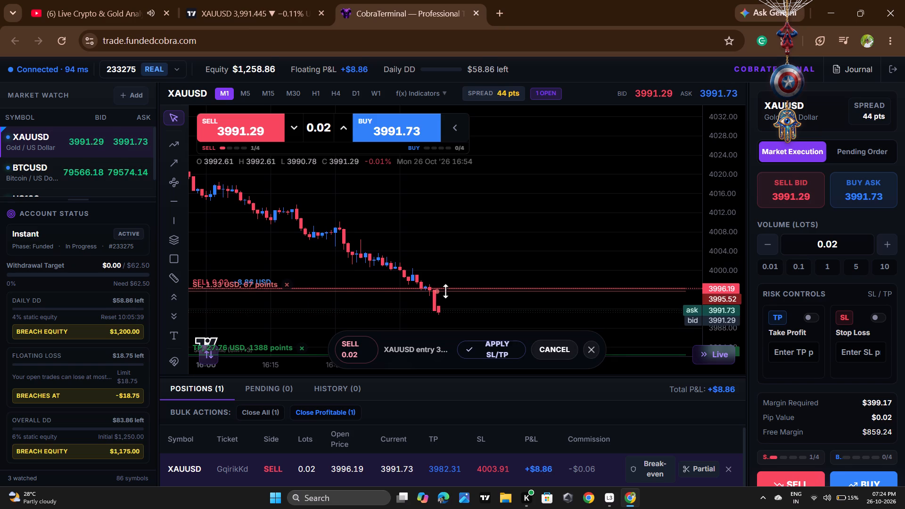
pyautogui.click(501, 352)
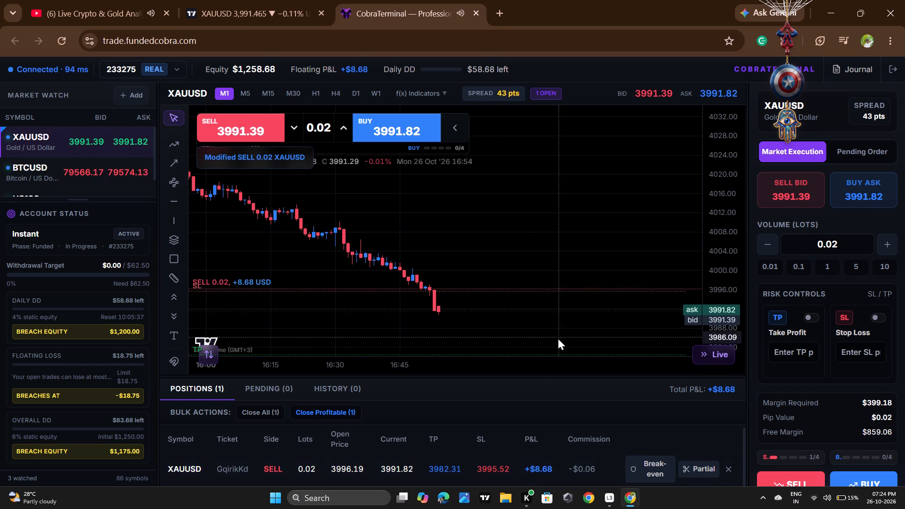
# Examine the recent XAUUSD M1 price decline against the sell position's entry, stop loss and take profit levels.
pyautogui.scroll(-2, 572, 278)
pyautogui.moveTo(585, 260); pyautogui.dragTo(563, 213)
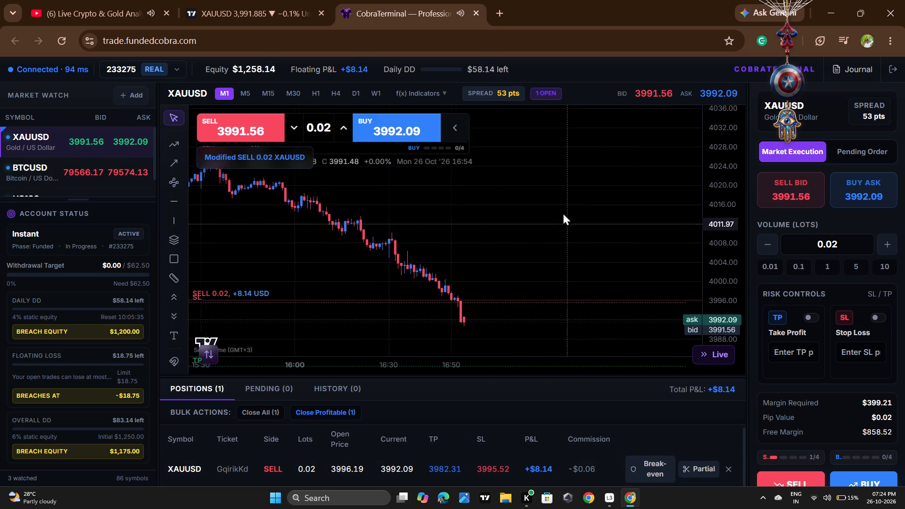
pyautogui.moveTo(563, 213); pyautogui.dragTo(561, 205)
pyautogui.scroll(-2, 572, 284)
pyautogui.scroll(-2, 438, 355)
pyautogui.scroll(3, 523, 332)
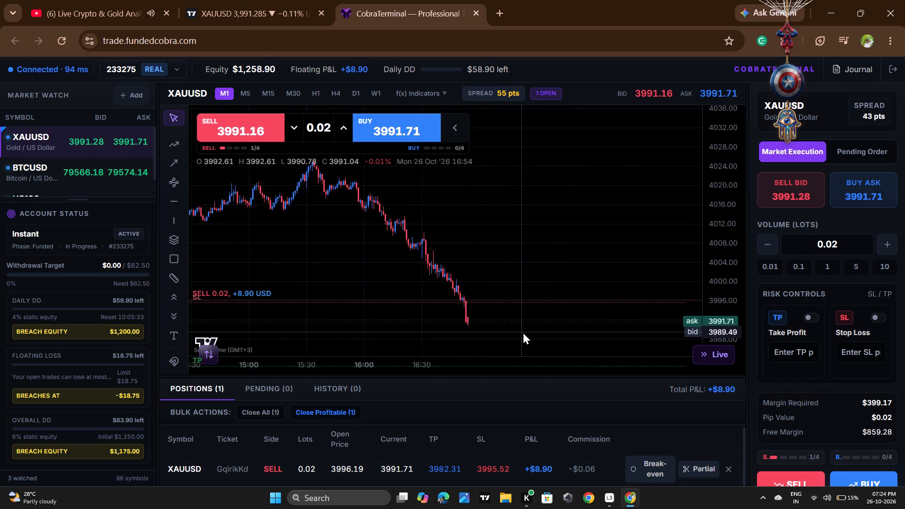
pyautogui.moveTo(567, 265); pyautogui.dragTo(564, 193)
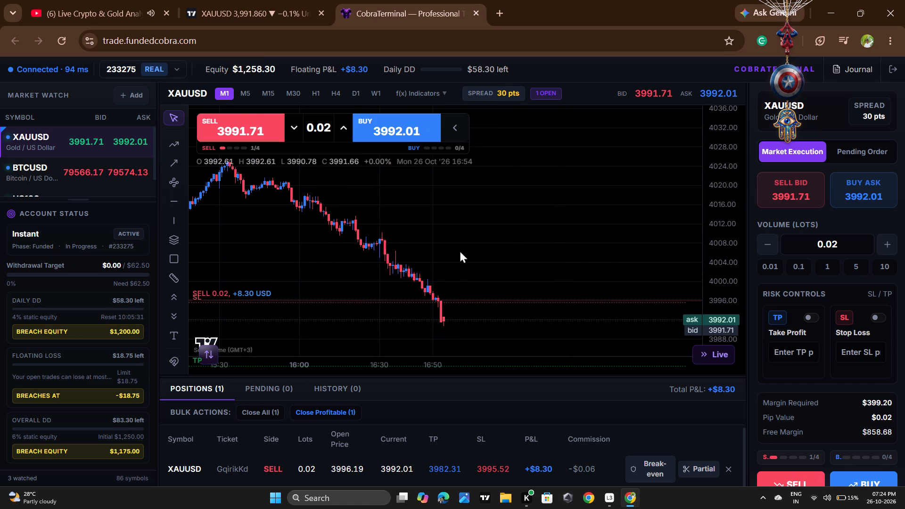
pyautogui.scroll(2, 615, 277)
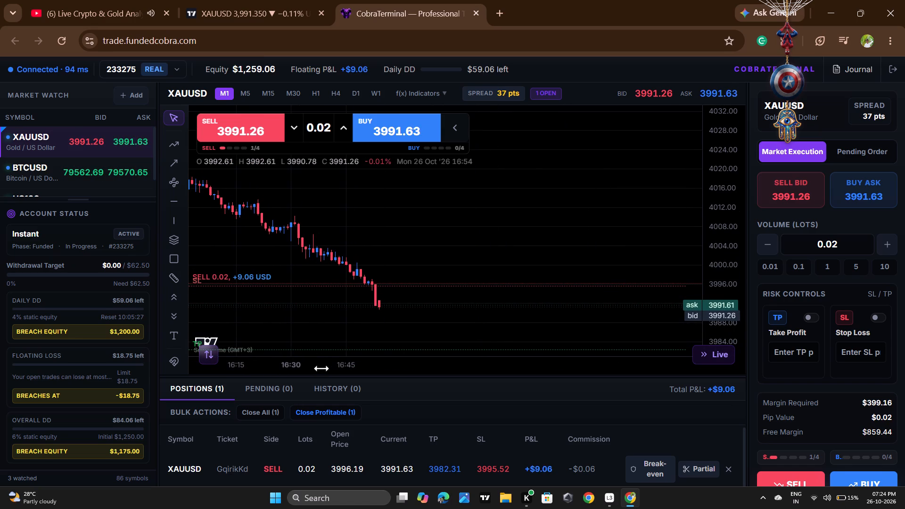
pyautogui.scroll(-1, 398, 304)
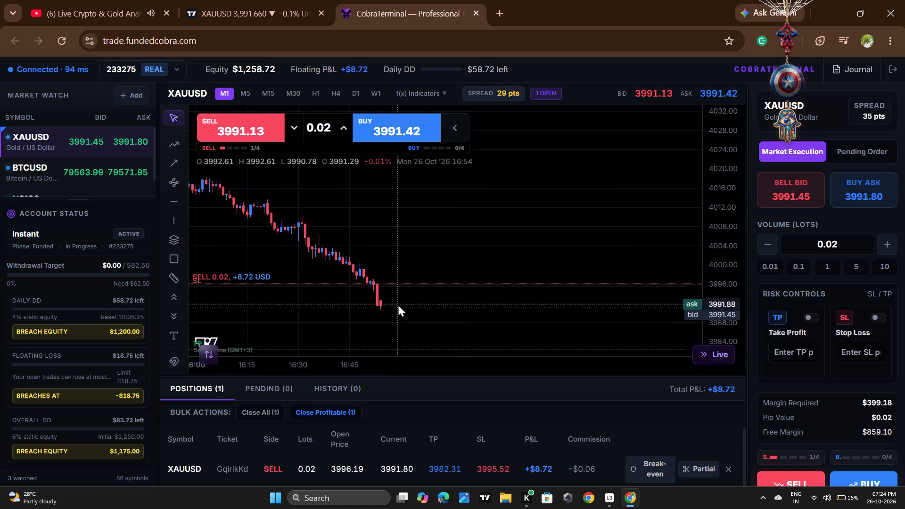
# Lower the XAUUSD sell position's take profit to about 3978.65 and apply the change.
pyautogui.scroll(4, 398, 304)
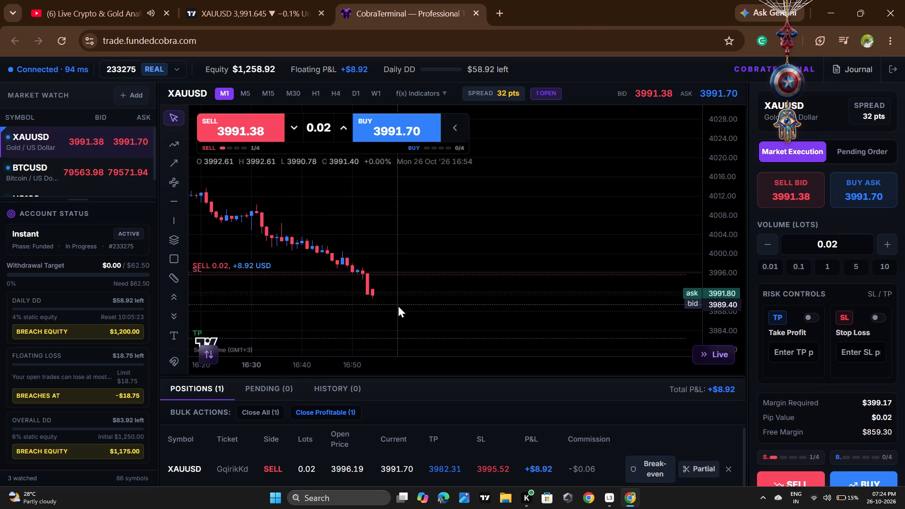
pyautogui.scroll(4, 398, 305)
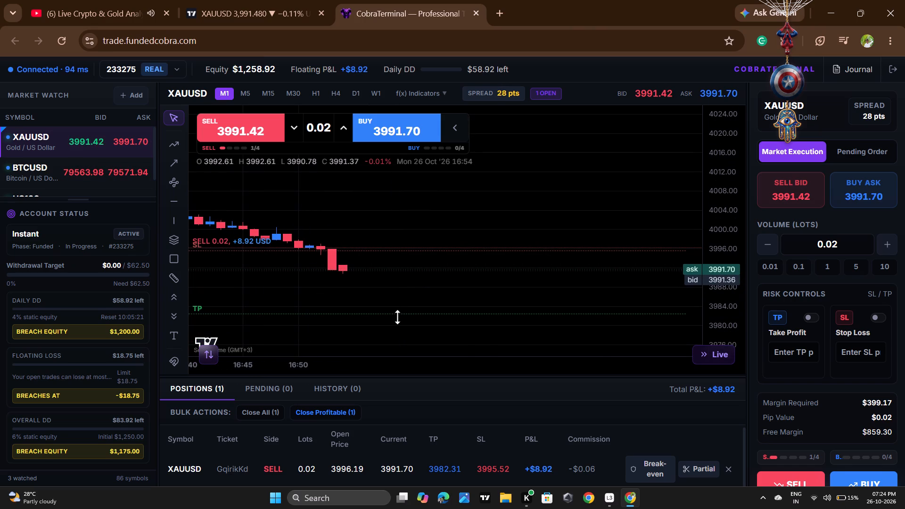
pyautogui.click(397, 317)
pyautogui.moveTo(438, 316); pyautogui.dragTo(440, 320)
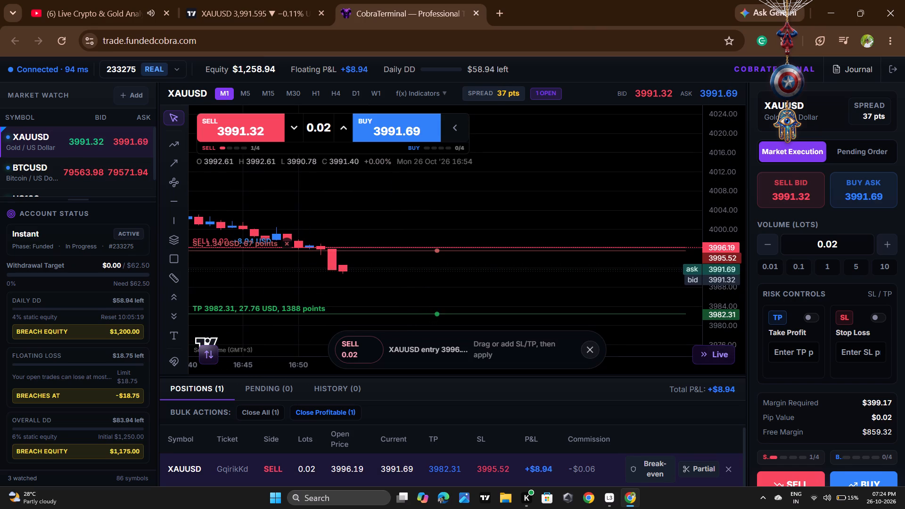
pyautogui.moveTo(440, 320); pyautogui.dragTo(441, 334)
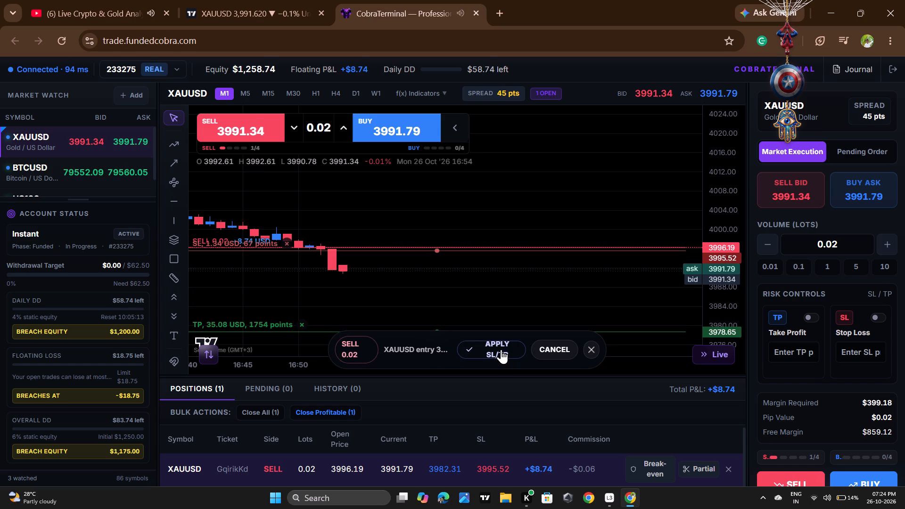
pyautogui.click(501, 349)
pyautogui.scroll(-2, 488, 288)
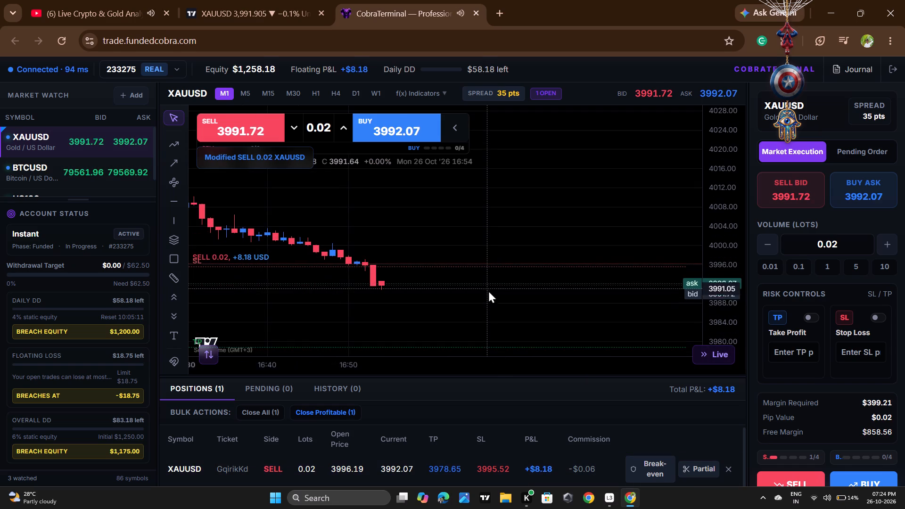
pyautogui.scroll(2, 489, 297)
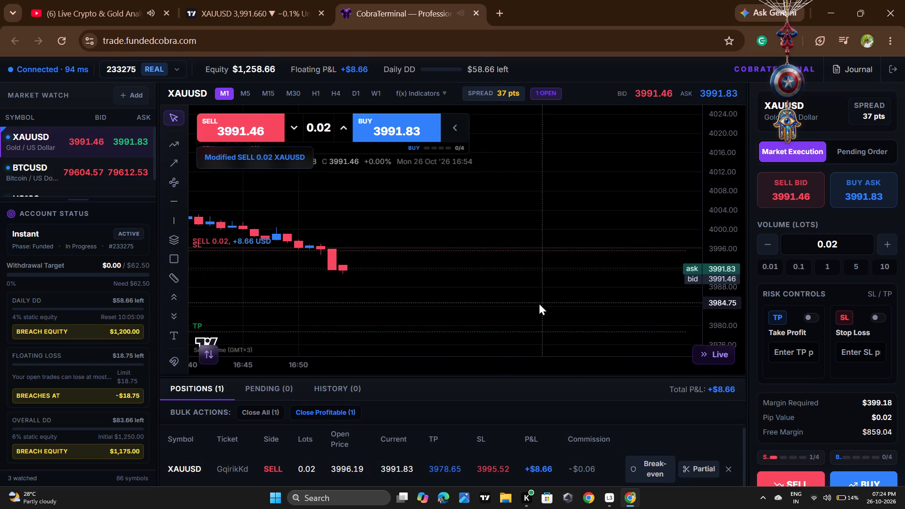
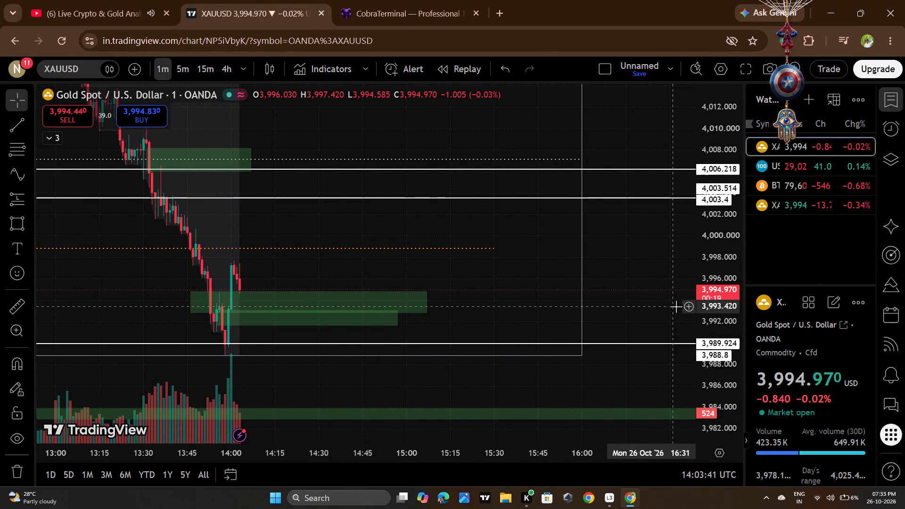
# Examine the latest XAUUSD one-minute candles in TradingView against the marked zones and price lines, and check CobraTerminal for open positions.
pyautogui.scroll(5, 706, 283)
pyautogui.scroll(3, 370, 284)
pyautogui.moveTo(501, 308); pyautogui.dragTo(503, 309)
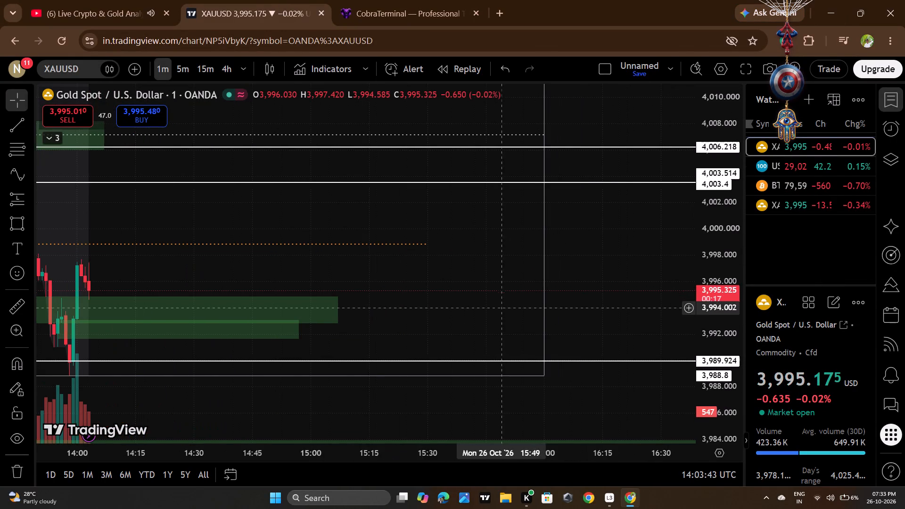
pyautogui.moveTo(503, 309); pyautogui.dragTo(730, 300)
pyautogui.scroll(-1, 662, 292)
pyautogui.scroll(2, 628, 270)
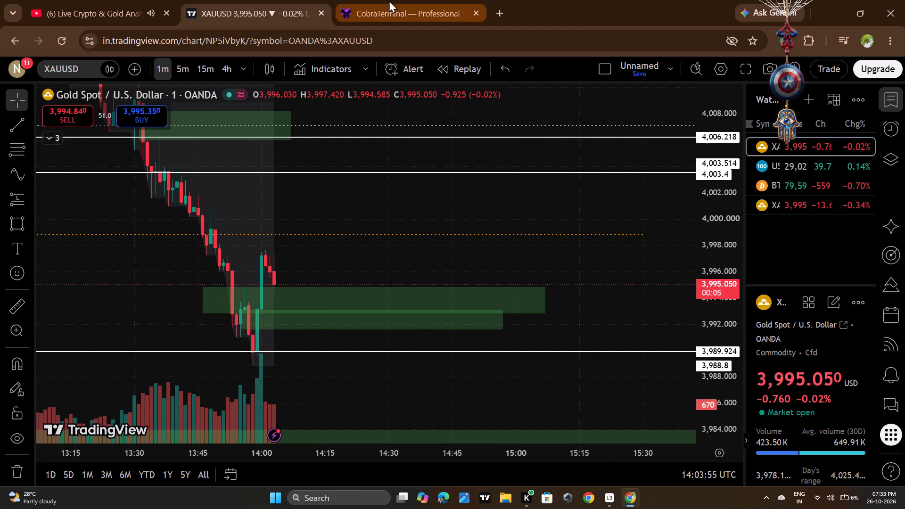
pyautogui.scroll(-2, 421, 226)
pyautogui.scroll(2, 420, 226)
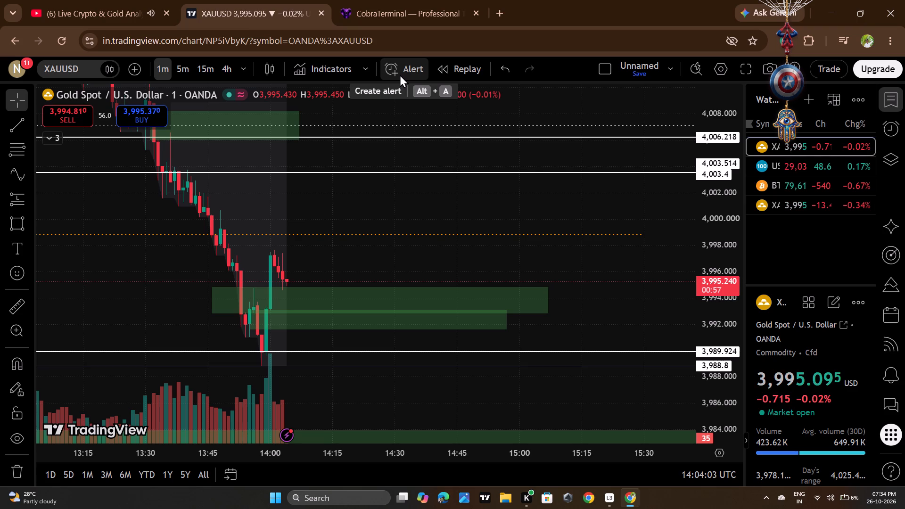
pyautogui.scroll(-1, 448, 266)
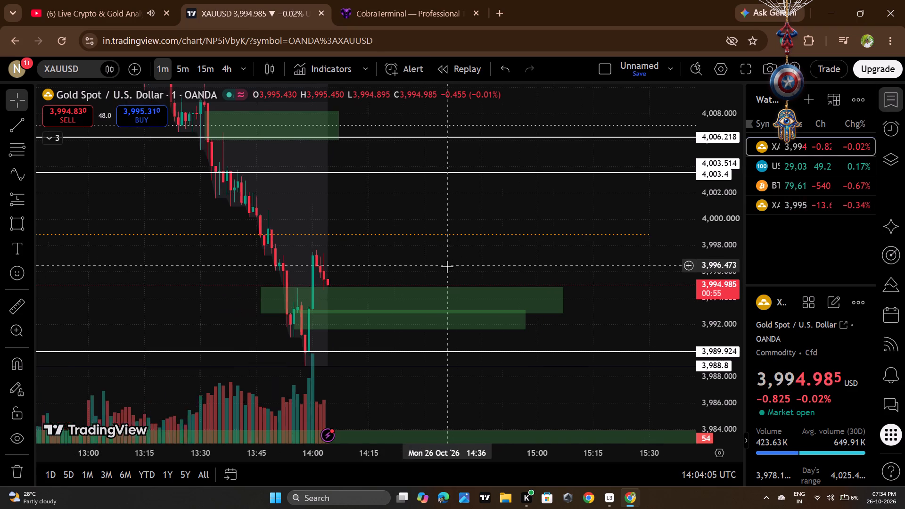
pyautogui.scroll(-2, 447, 266)
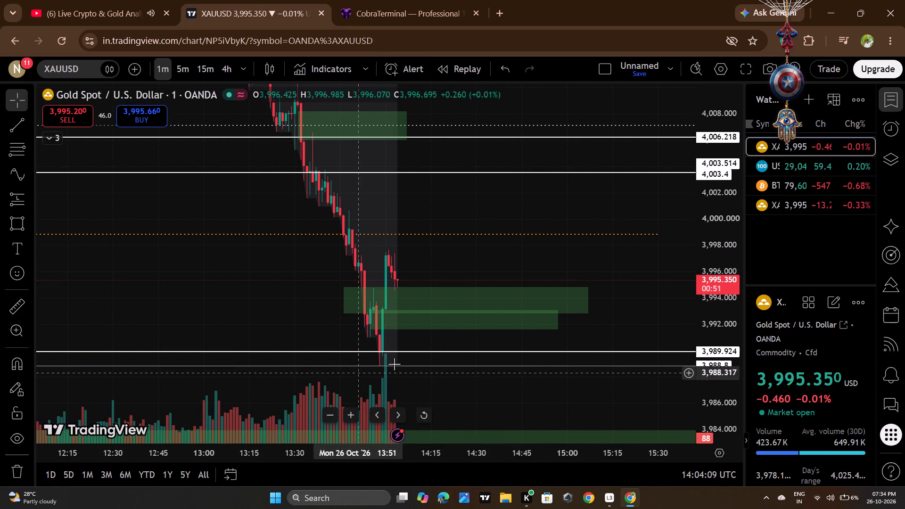
pyautogui.scroll(-1, 397, 391)
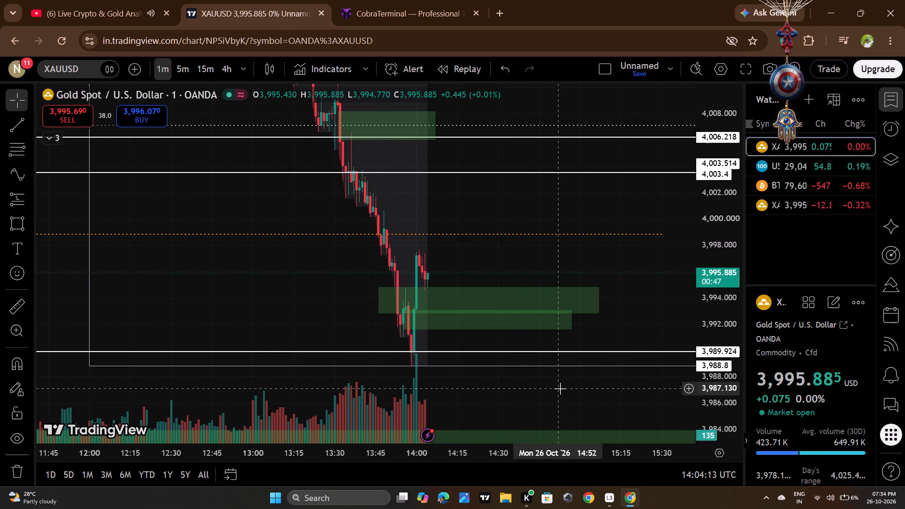
pyautogui.click(342, 0)
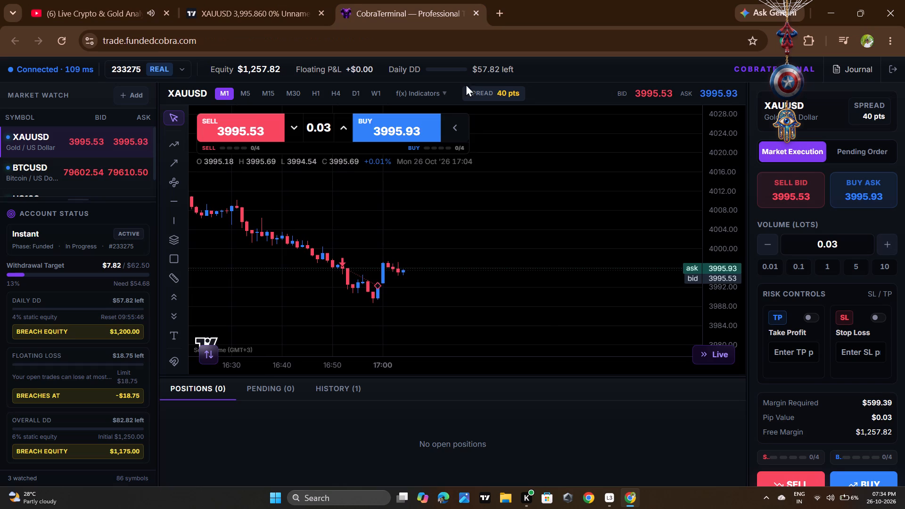
pyautogui.click(271, 0)
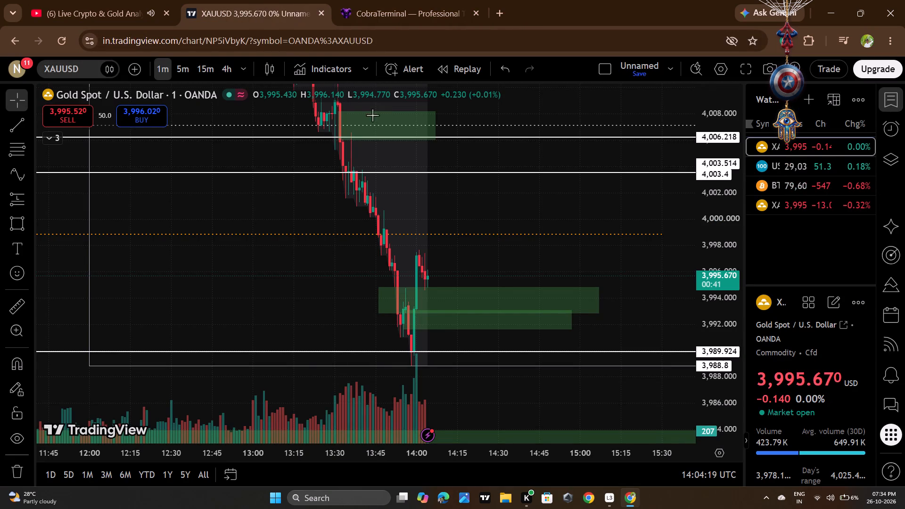
pyautogui.scroll(2, 411, 165)
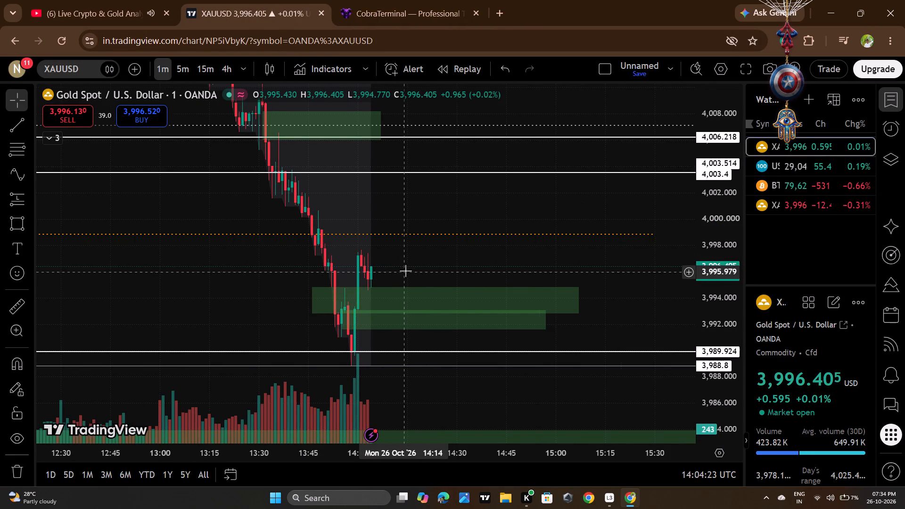
# Switch to CobraTerminal and open a 0.03-lot XAUUSD buy at market price.
pyautogui.click(405, 0)
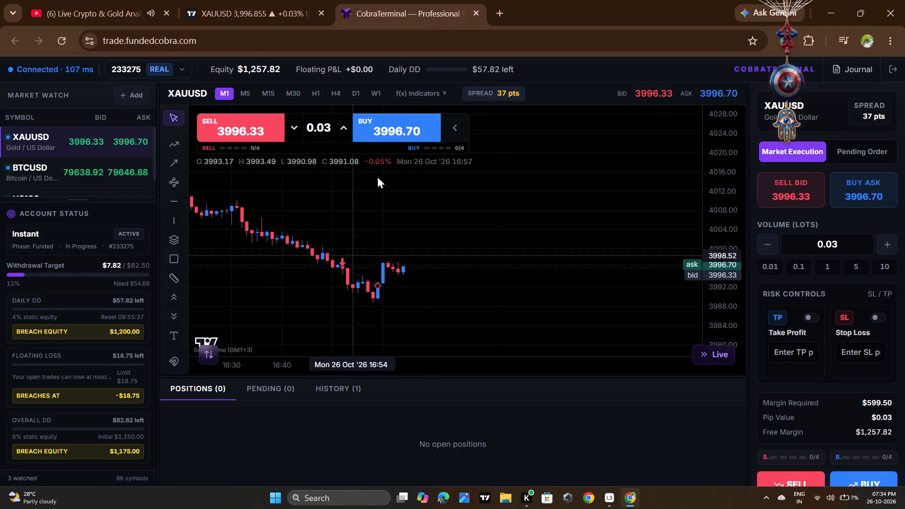
pyautogui.click(411, 119)
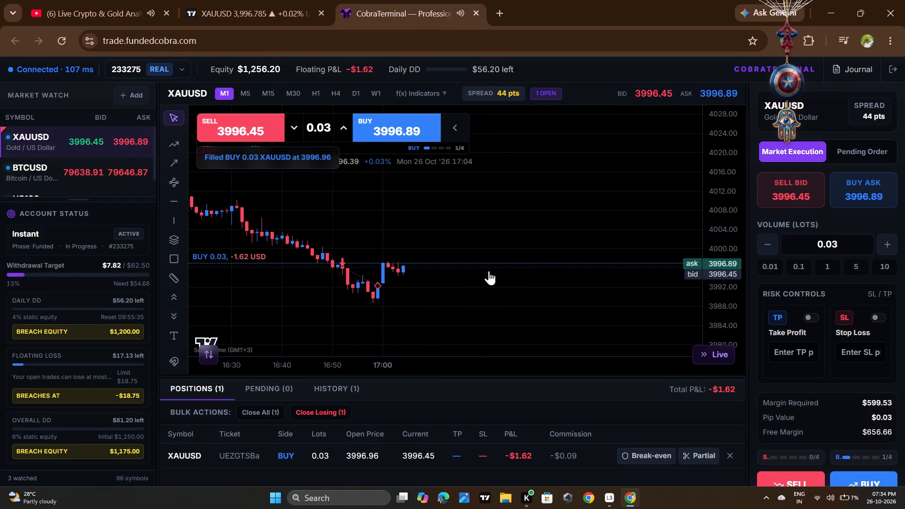
# Add a stop loss at about 3991.88 to the XAUUSD buy position and apply it.
pyautogui.click(491, 269)
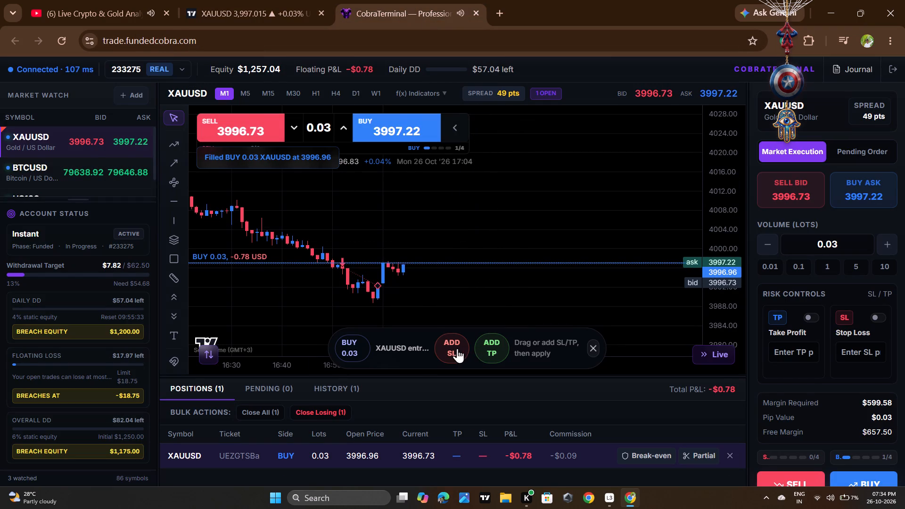
pyautogui.click(457, 348)
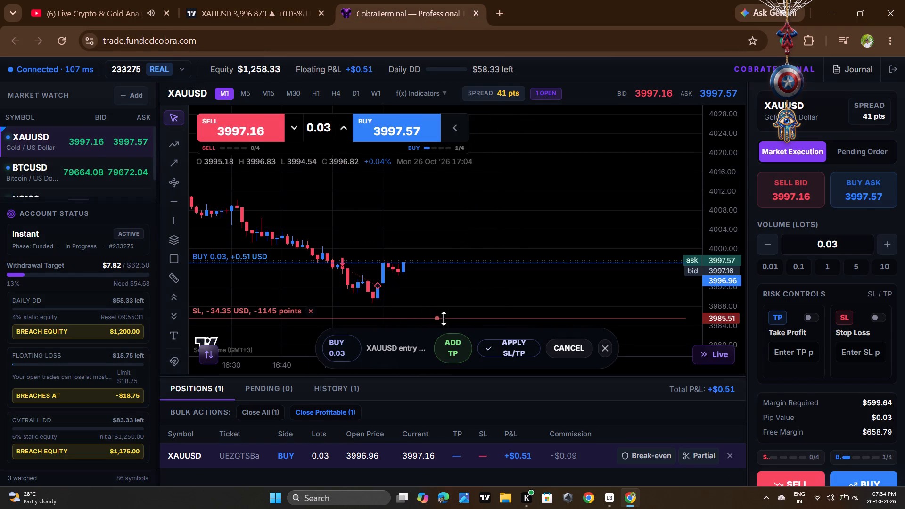
pyautogui.moveTo(444, 318); pyautogui.dragTo(456, 285)
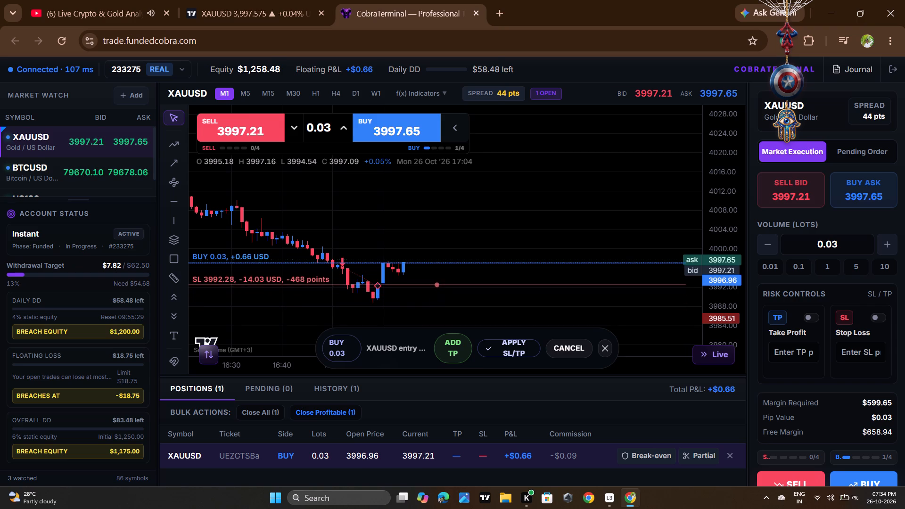
pyautogui.moveTo(456, 285); pyautogui.dragTo(458, 283)
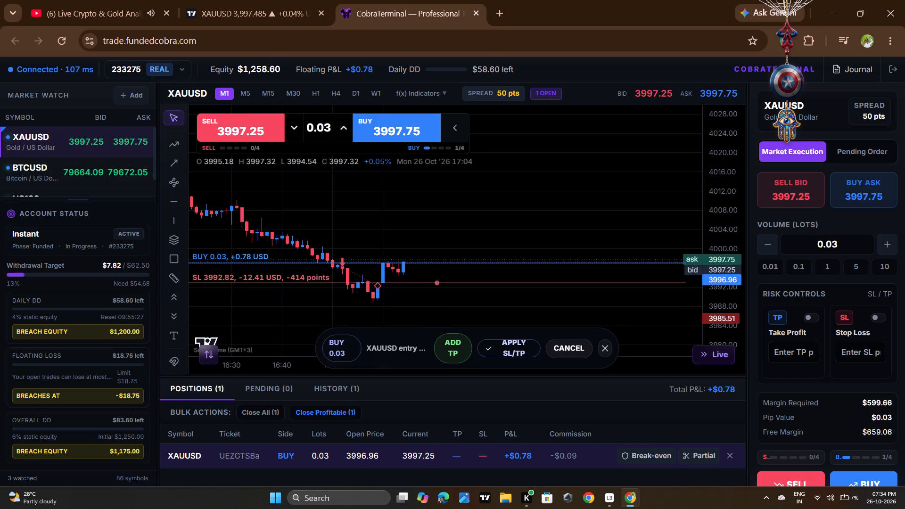
pyautogui.moveTo(458, 283); pyautogui.dragTo(458, 286)
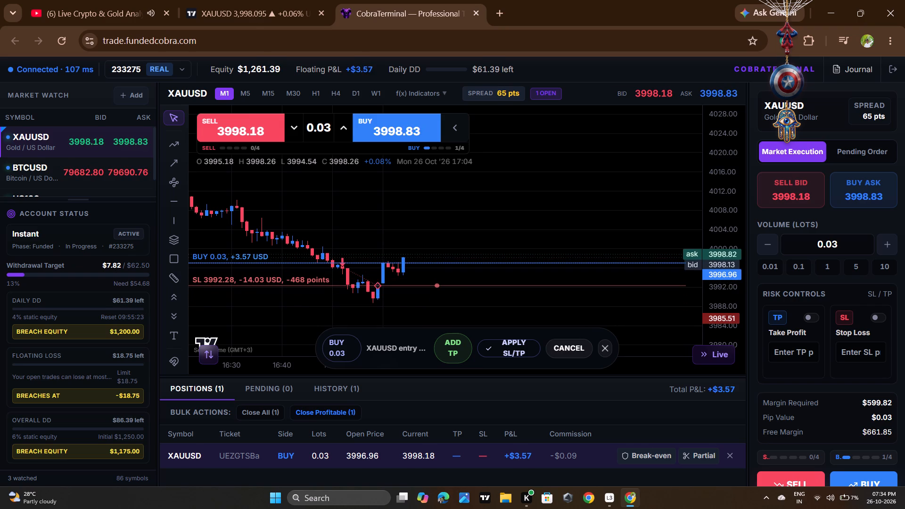
pyautogui.moveTo(458, 286); pyautogui.dragTo(458, 288)
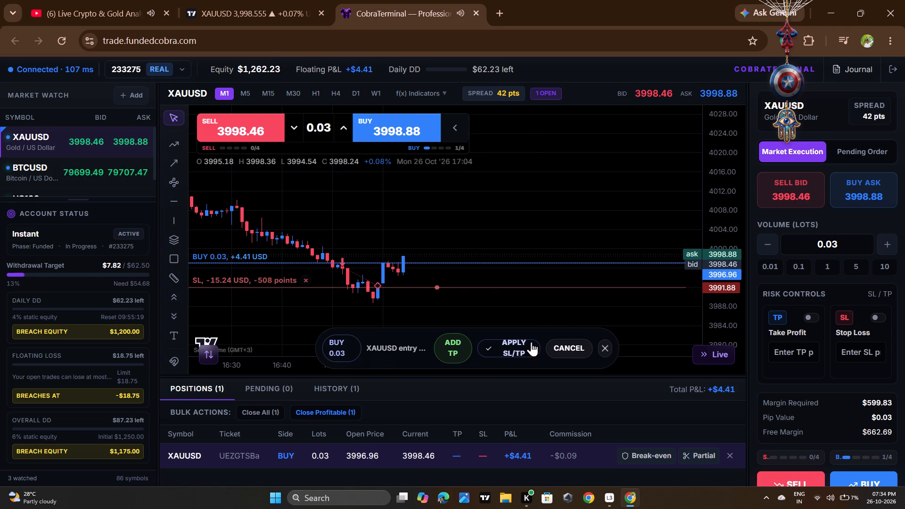
pyautogui.click(508, 345)
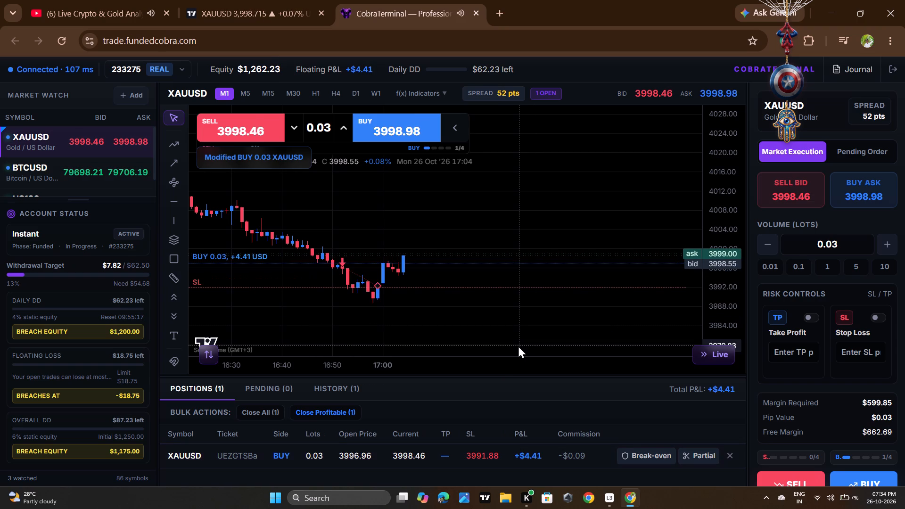
# In TradingView, draw a long position at the latest XAUUSD candles with entry about 3996.77, target about 4004.53 and stop about 3992.82.
pyautogui.click(291, 1)
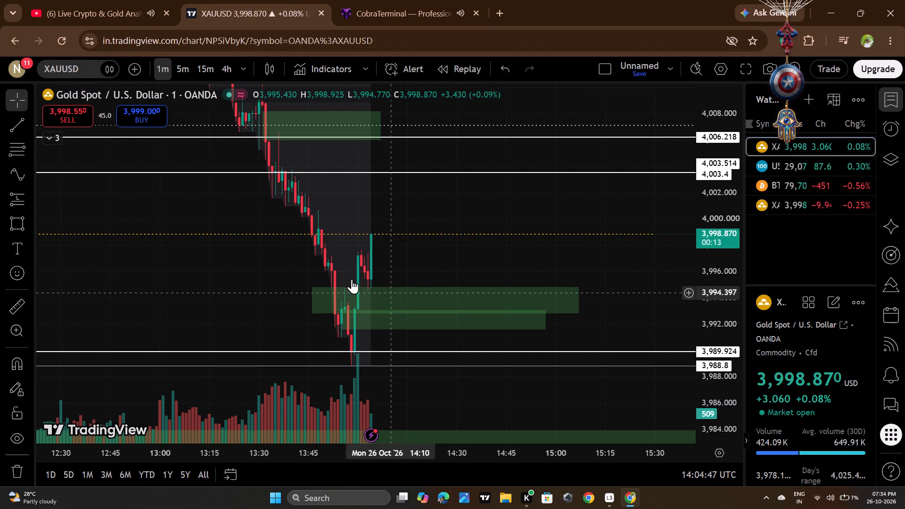
pyautogui.click(26, 201)
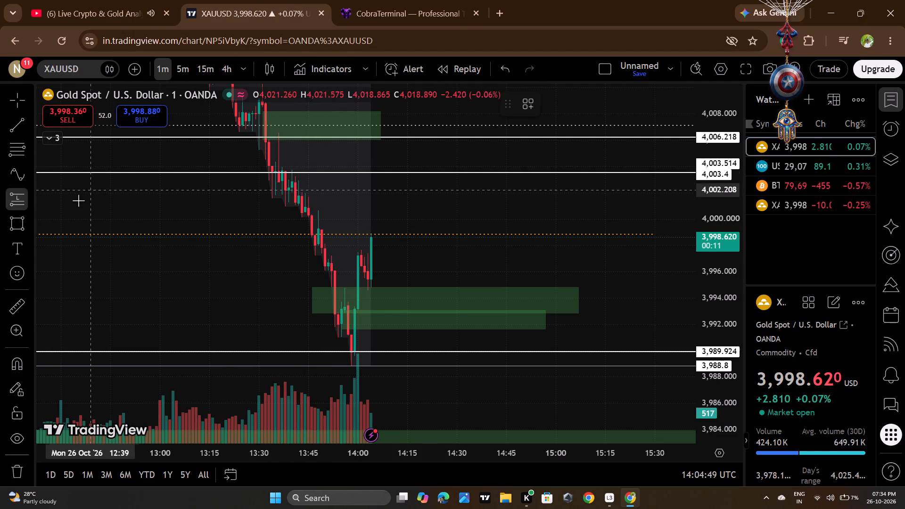
pyautogui.click(33, 200)
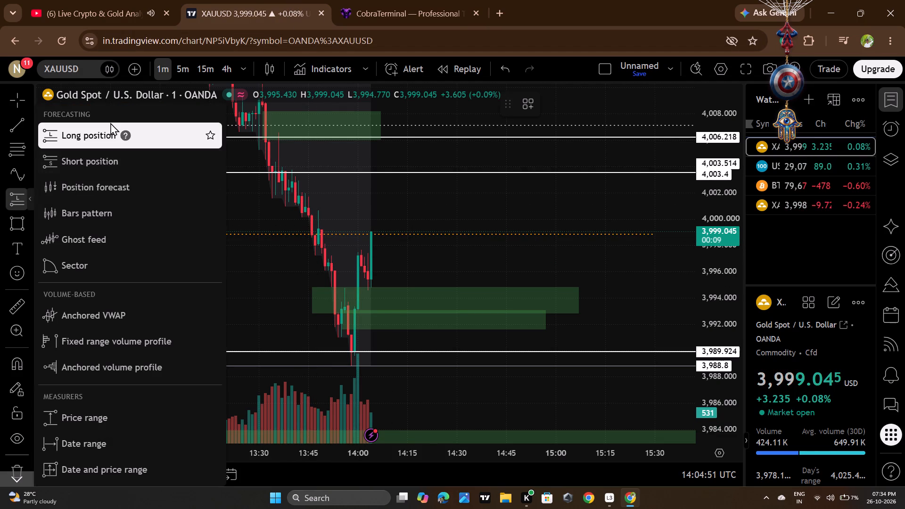
pyautogui.click(374, 263)
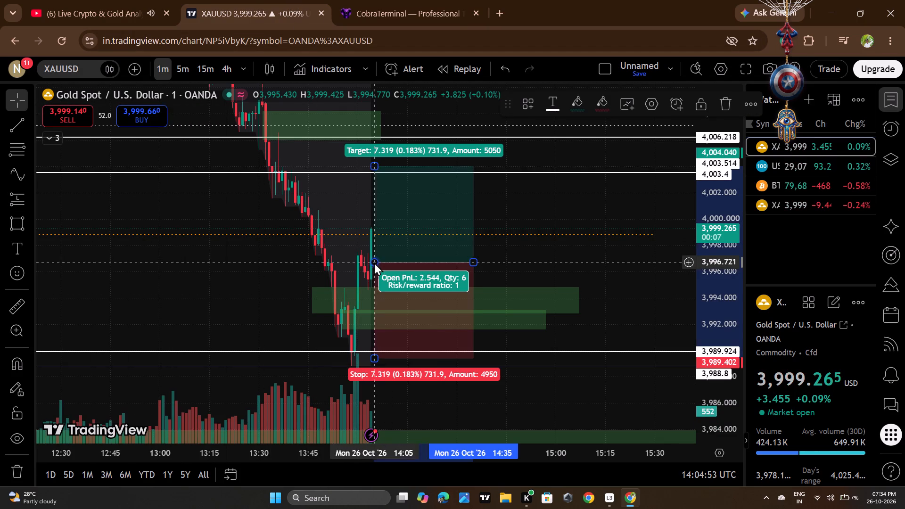
pyautogui.moveTo(374, 167); pyautogui.dragTo(380, 160)
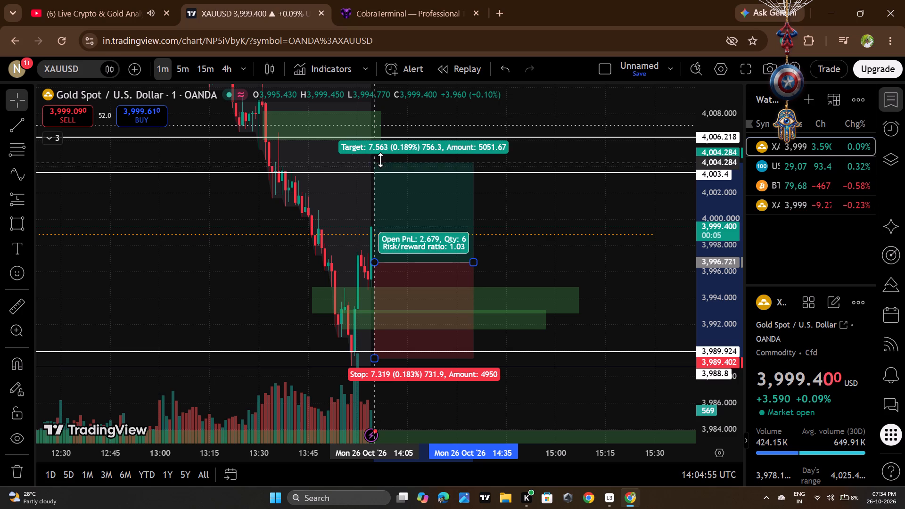
pyautogui.moveTo(380, 160); pyautogui.dragTo(391, 160)
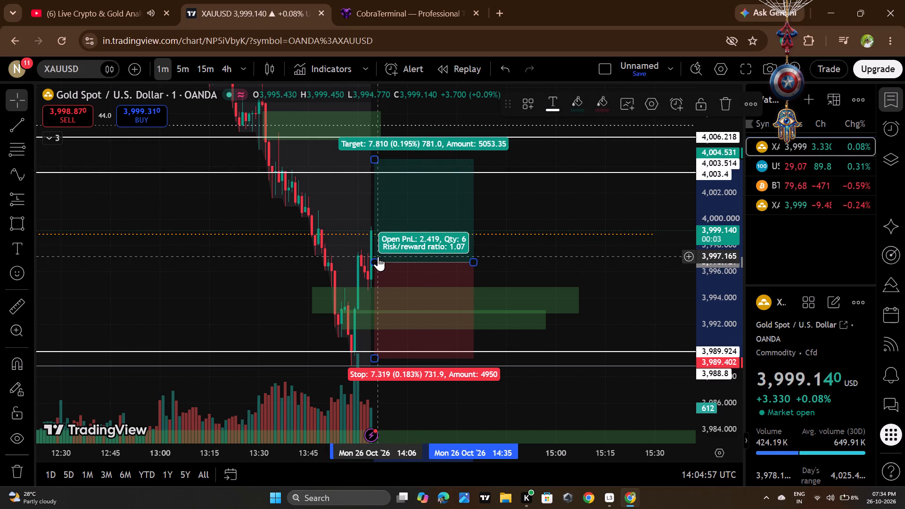
pyautogui.moveTo(374, 261); pyautogui.dragTo(371, 262)
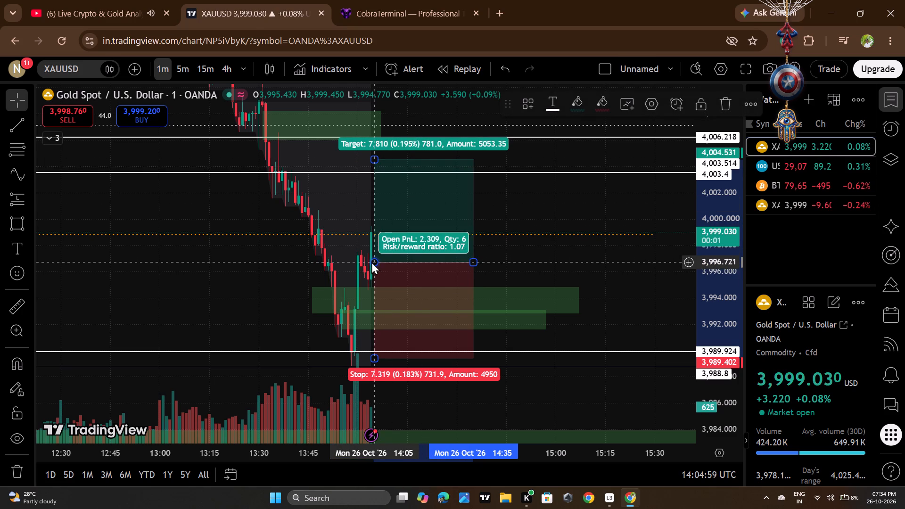
pyautogui.moveTo(371, 262); pyautogui.dragTo(368, 262)
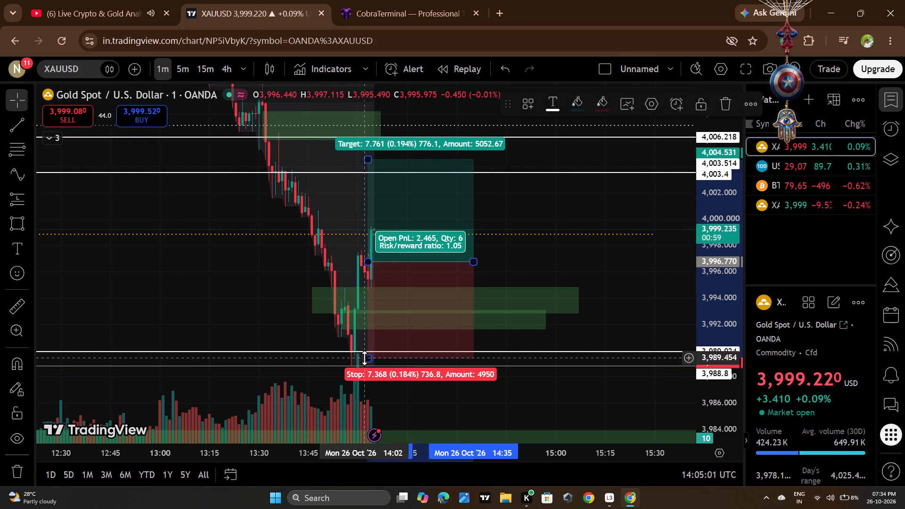
pyautogui.moveTo(370, 358); pyautogui.dragTo(379, 315)
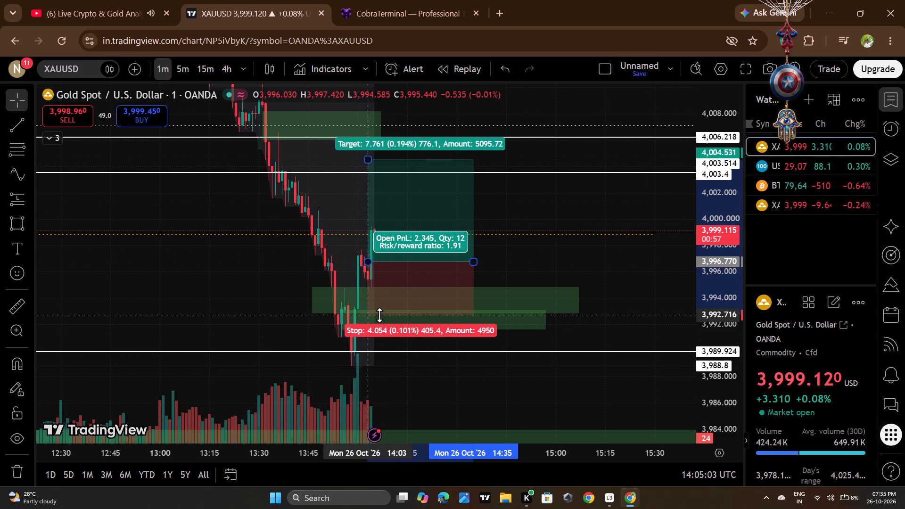
pyautogui.moveTo(379, 315); pyautogui.dragTo(380, 314)
pyautogui.click(546, 234)
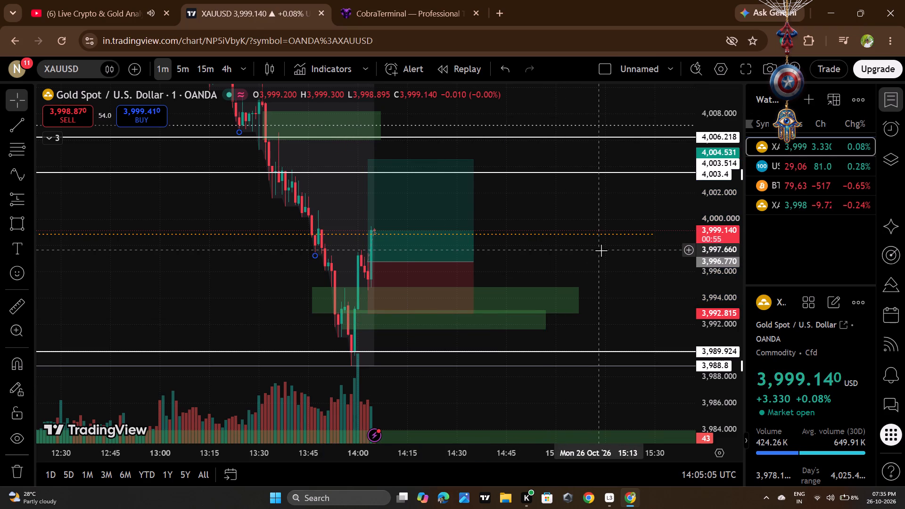
pyautogui.click(601, 250)
# In CobraTerminal, move the XAUUSD buy position's stop loss up to about 3994.73, just below the entry.
pyautogui.click(370, 1)
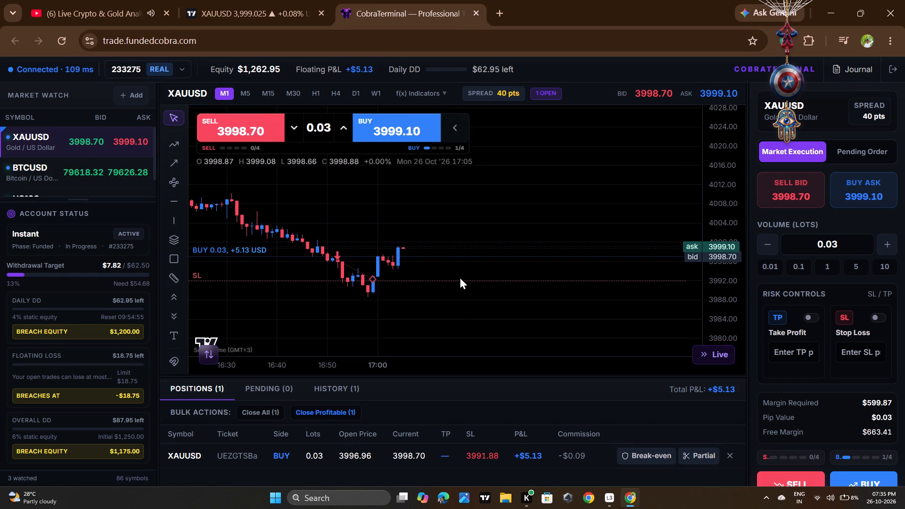
pyautogui.moveTo(444, 316); pyautogui.dragTo(449, 324)
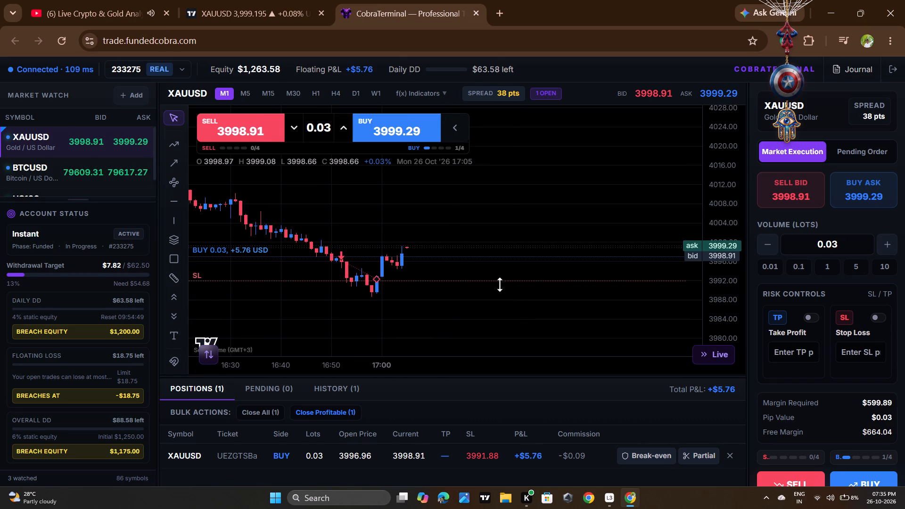
pyautogui.click(295, 0)
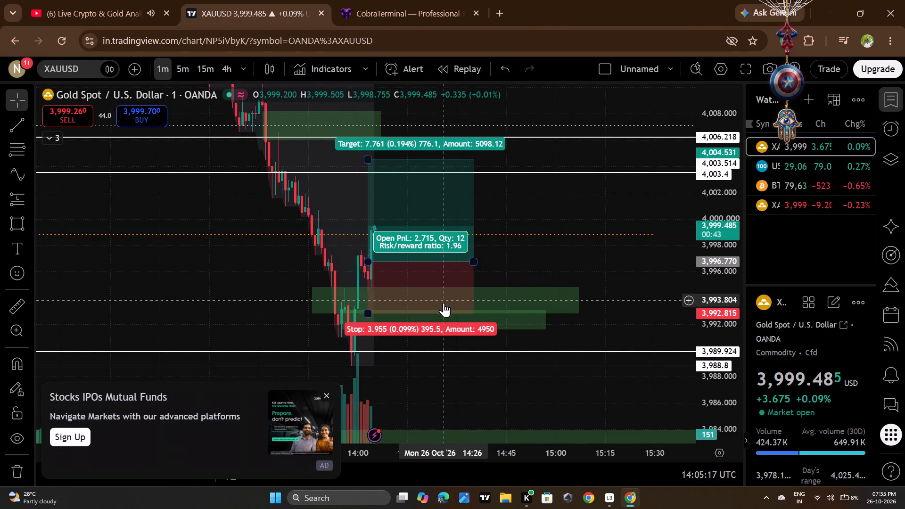
pyautogui.moveTo(616, 262); pyautogui.dragTo(613, 288)
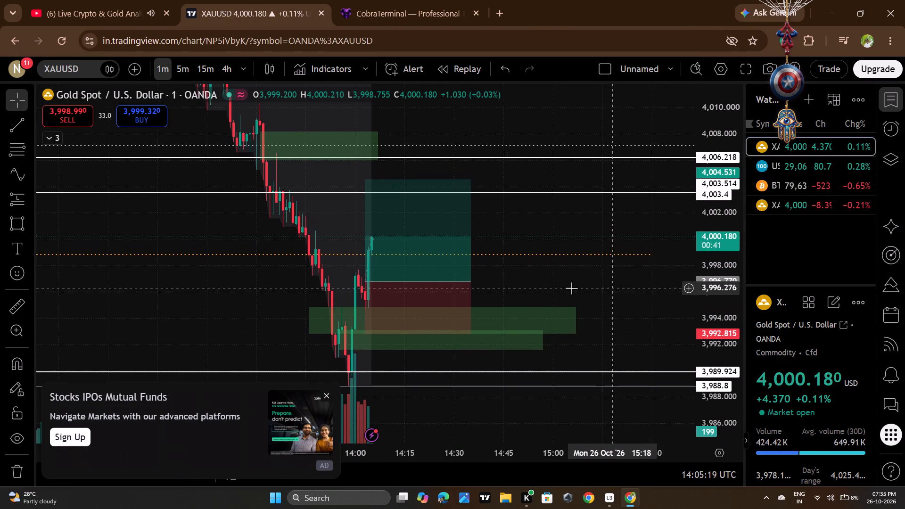
pyautogui.click(401, 0)
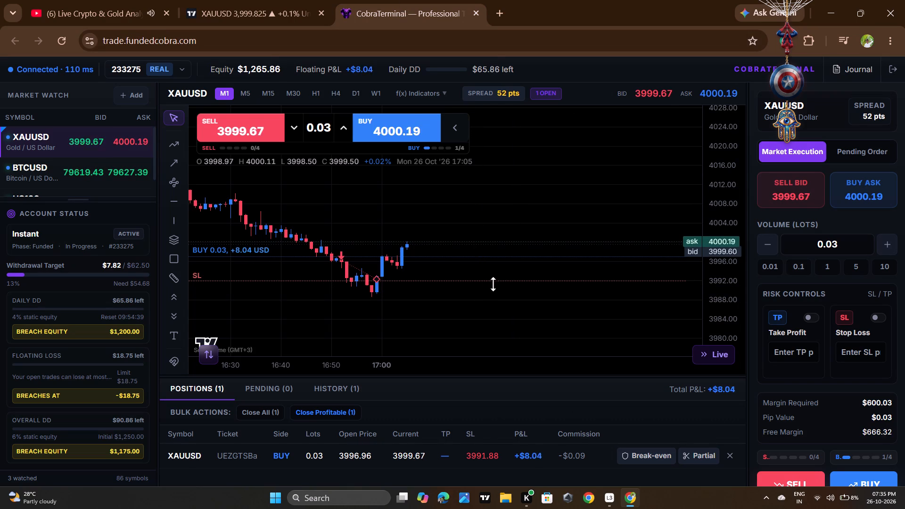
pyautogui.click(494, 283)
pyautogui.moveTo(494, 284); pyautogui.dragTo(520, 262)
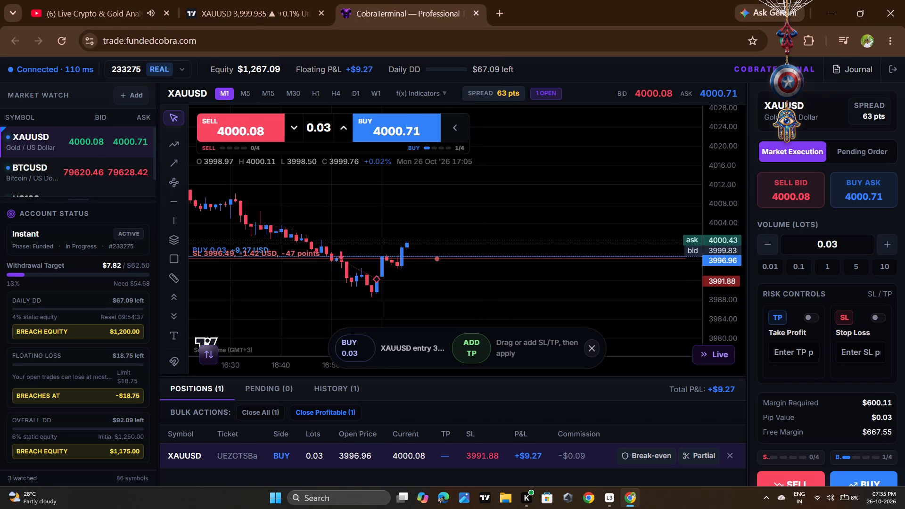
pyautogui.moveTo(520, 262); pyautogui.dragTo(520, 270)
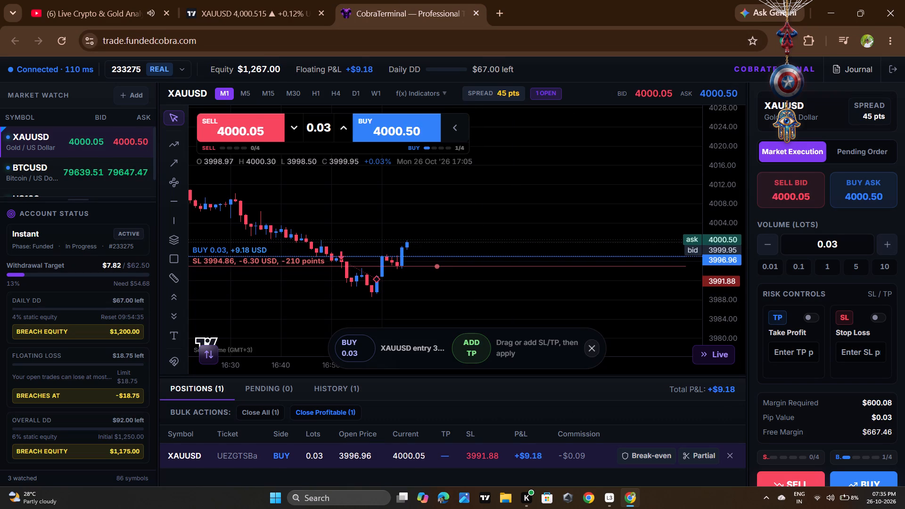
pyautogui.moveTo(520, 270); pyautogui.dragTo(521, 268)
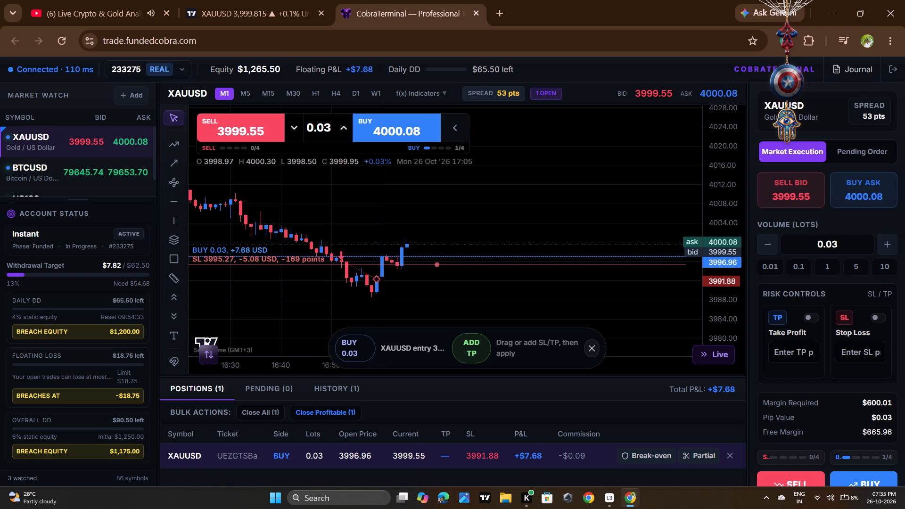
pyautogui.moveTo(521, 268); pyautogui.dragTo(521, 265)
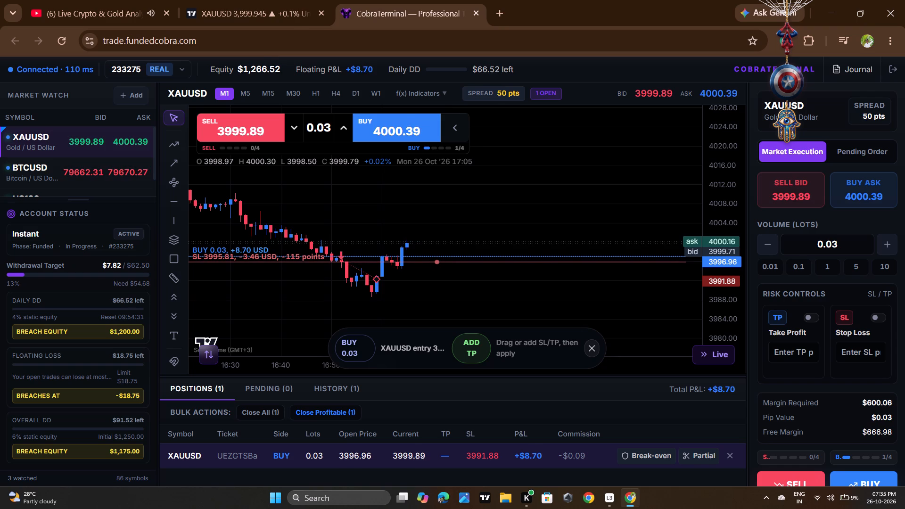
pyautogui.moveTo(521, 265); pyautogui.dragTo(523, 259)
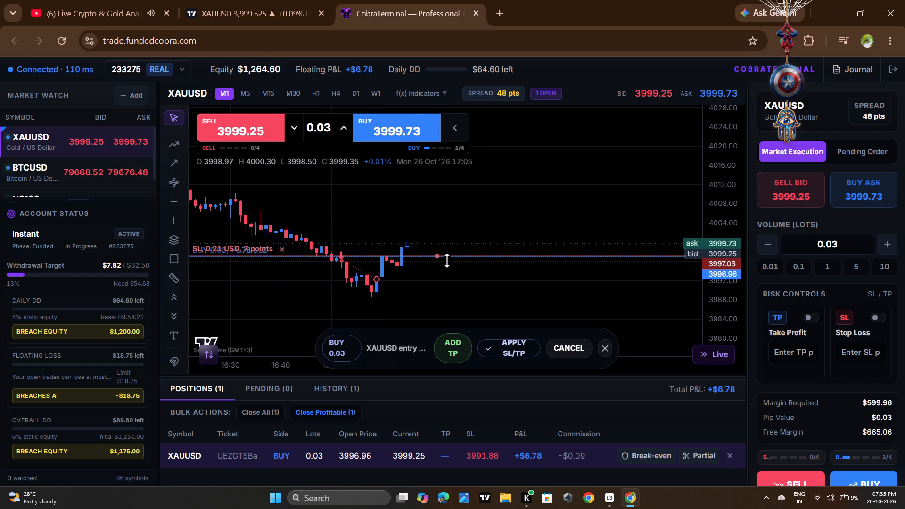
pyautogui.moveTo(436, 260); pyautogui.dragTo(438, 267)
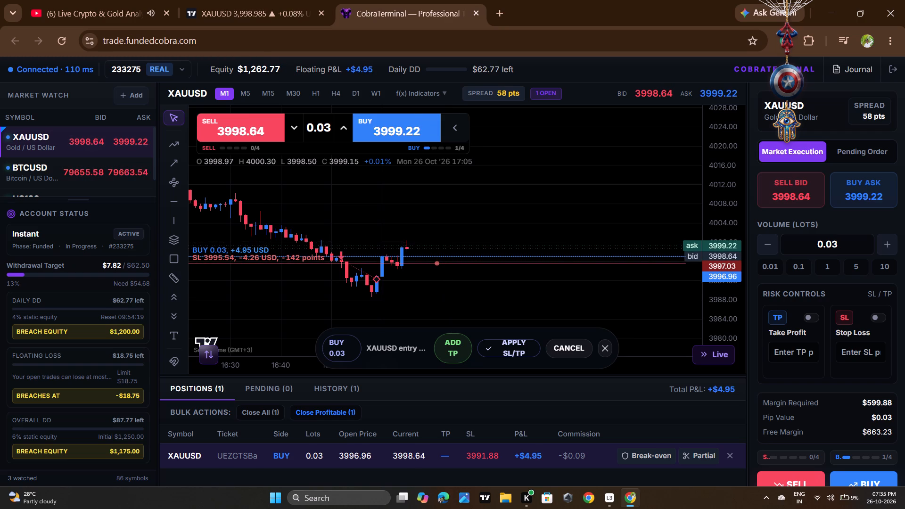
pyautogui.moveTo(438, 267); pyautogui.dragTo(438, 272)
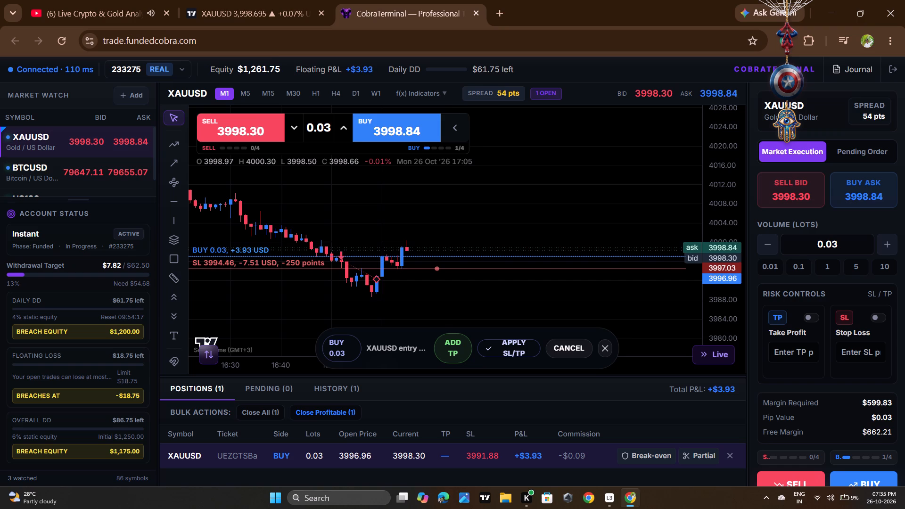
pyautogui.moveTo(438, 272); pyautogui.dragTo(439, 271)
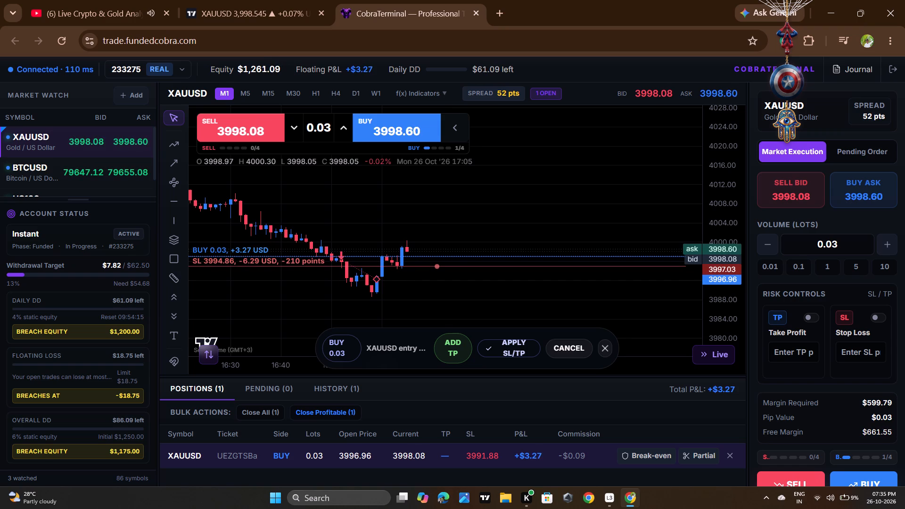
pyautogui.moveTo(439, 271); pyautogui.dragTo(440, 271)
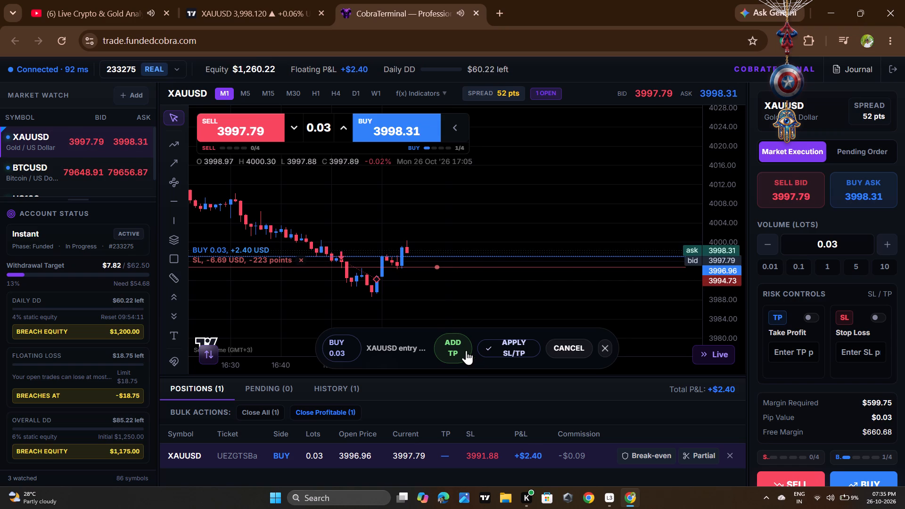
# Add a take profit at about 4008.38 to the XAUUSD buy and apply the stop loss and take profit.
pyautogui.click(455, 349)
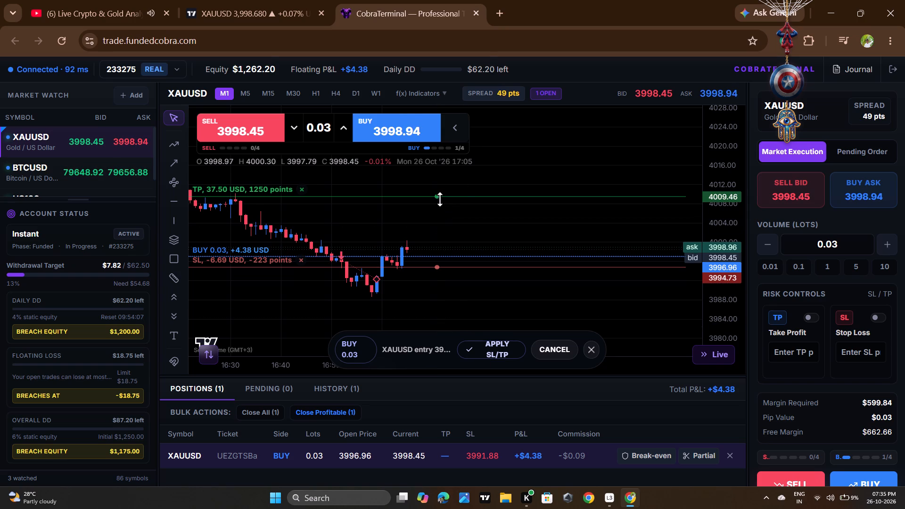
pyautogui.moveTo(440, 199); pyautogui.dragTo(442, 205)
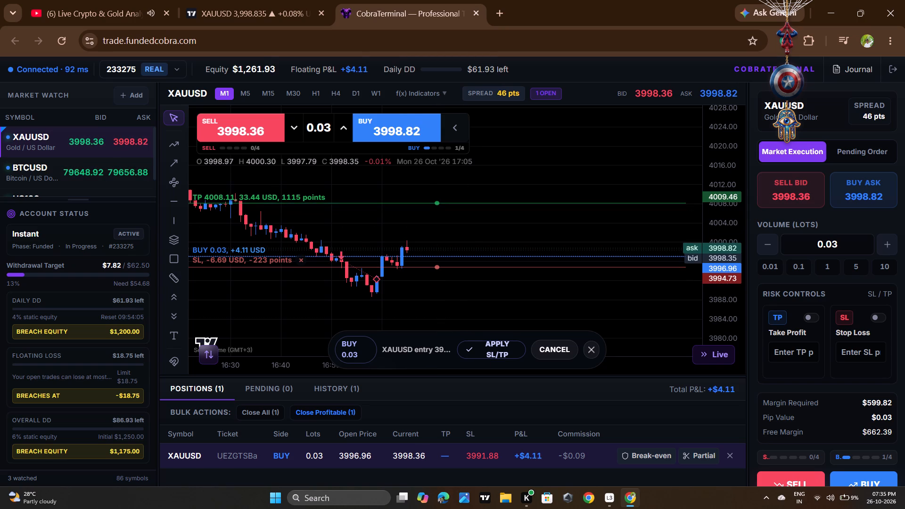
pyautogui.moveTo(442, 205); pyautogui.dragTo(444, 204)
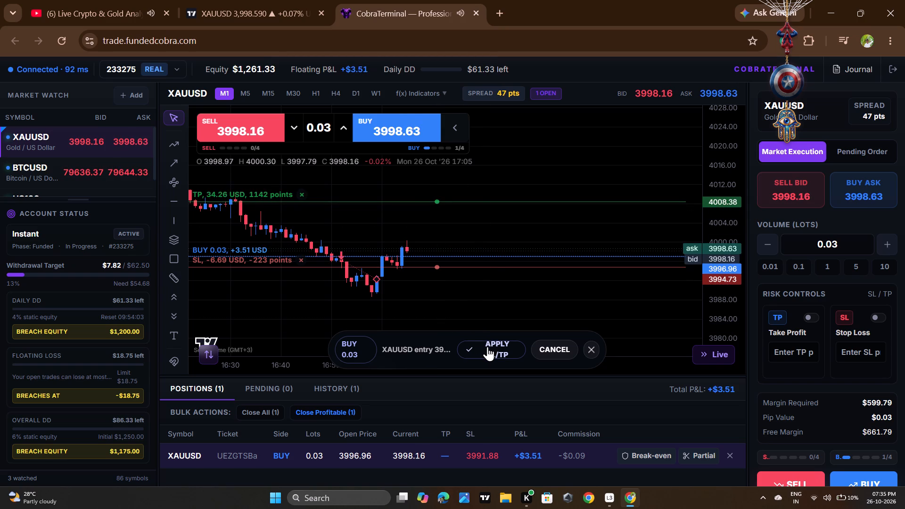
pyautogui.click(487, 347)
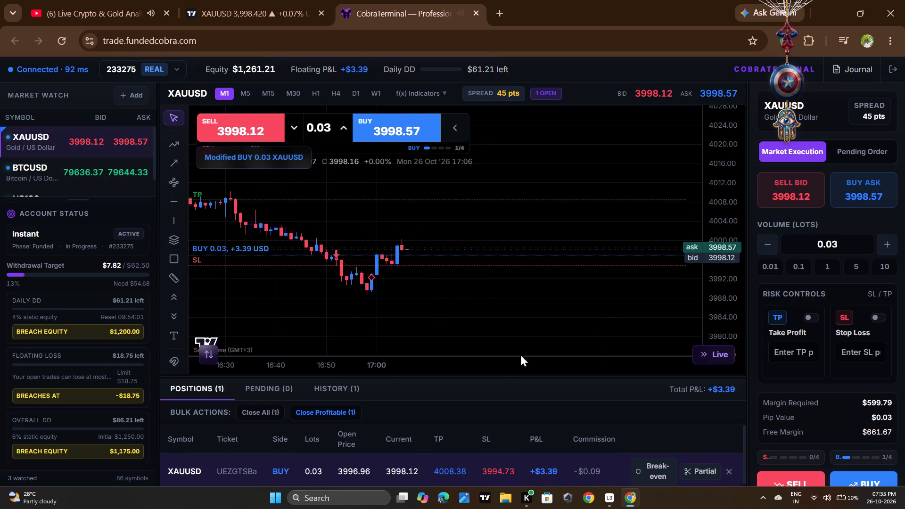
pyautogui.click(531, 309)
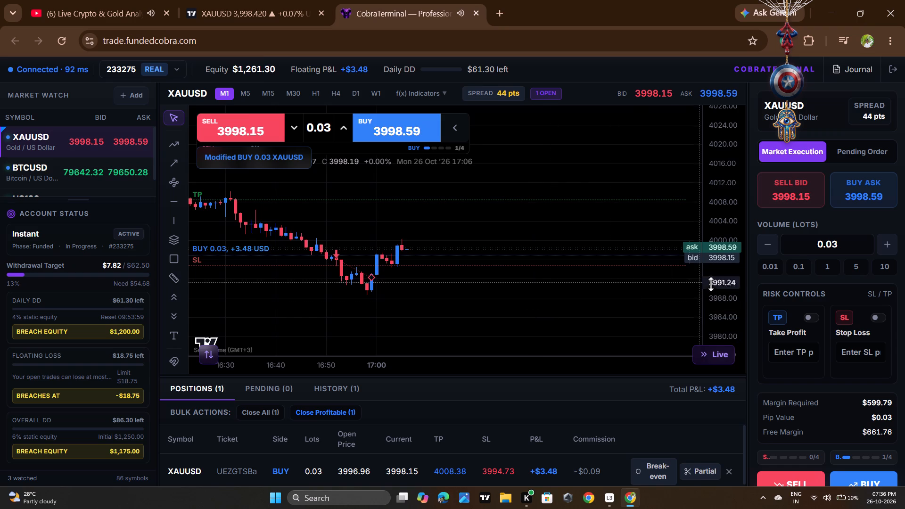
# Examine the latest XAUUSD one-minute candles in TradingView against the long position's levels, and check the open buy in CobraTerminal.
pyautogui.scroll(3, 738, 279)
pyautogui.scroll(-3, 737, 279)
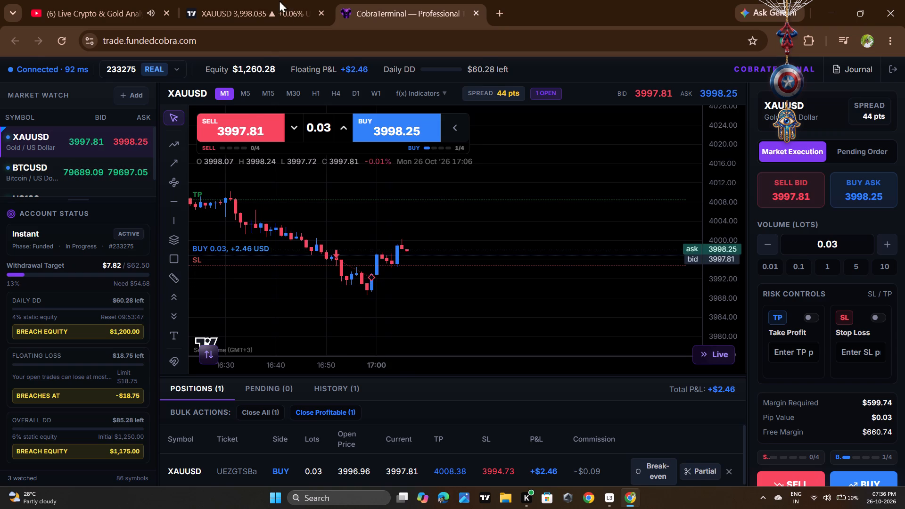
pyautogui.moveTo(230, 0); pyautogui.dragTo(232, 7)
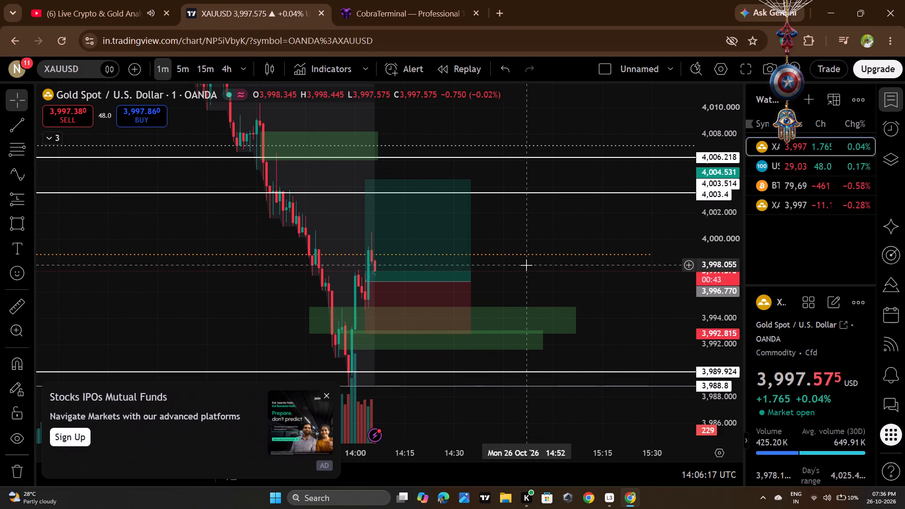
pyautogui.click(350, 24)
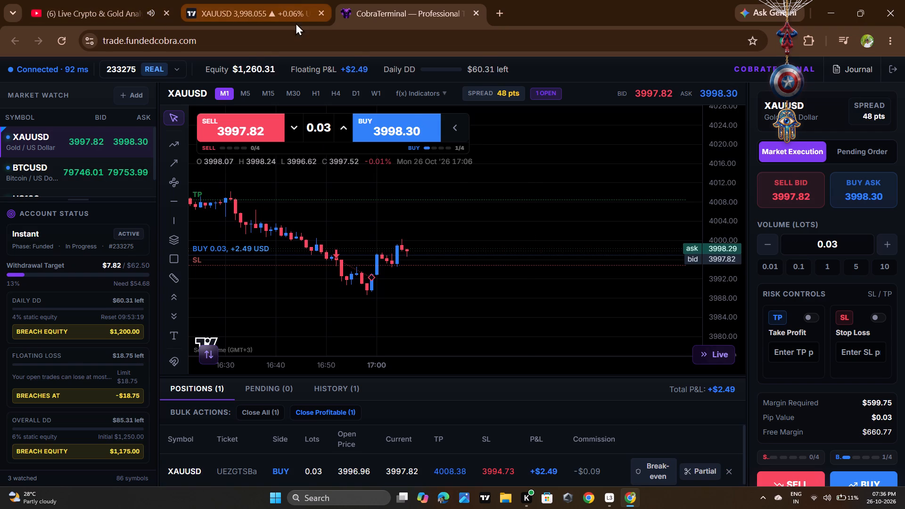
pyautogui.click(280, 0)
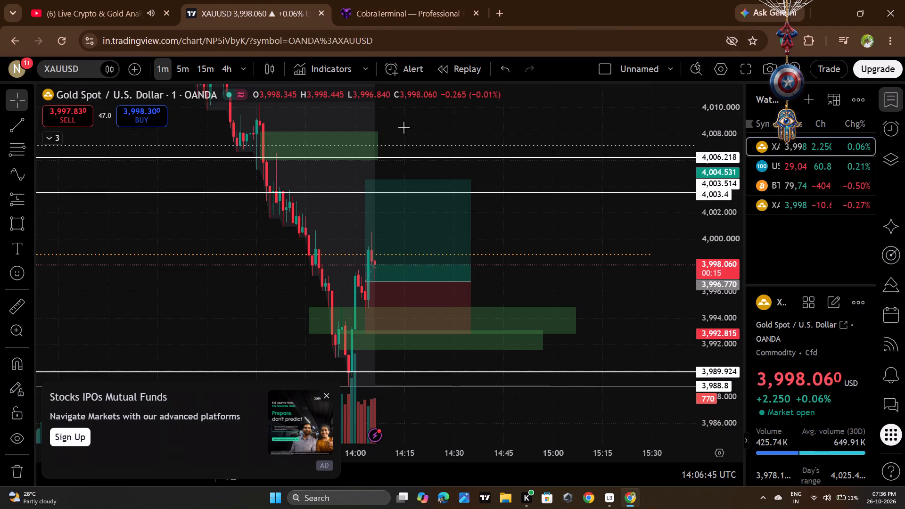
pyautogui.scroll(3, 532, 250)
pyautogui.click(378, 0)
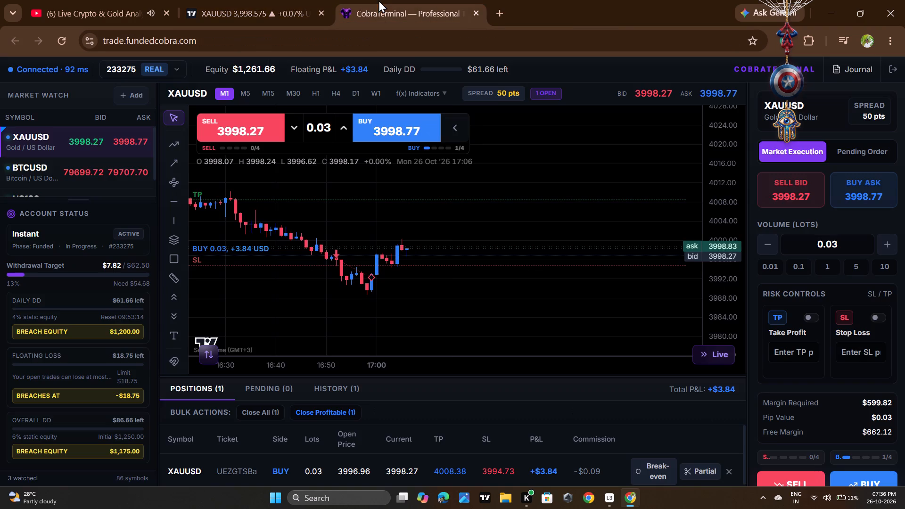
pyautogui.click(288, 0)
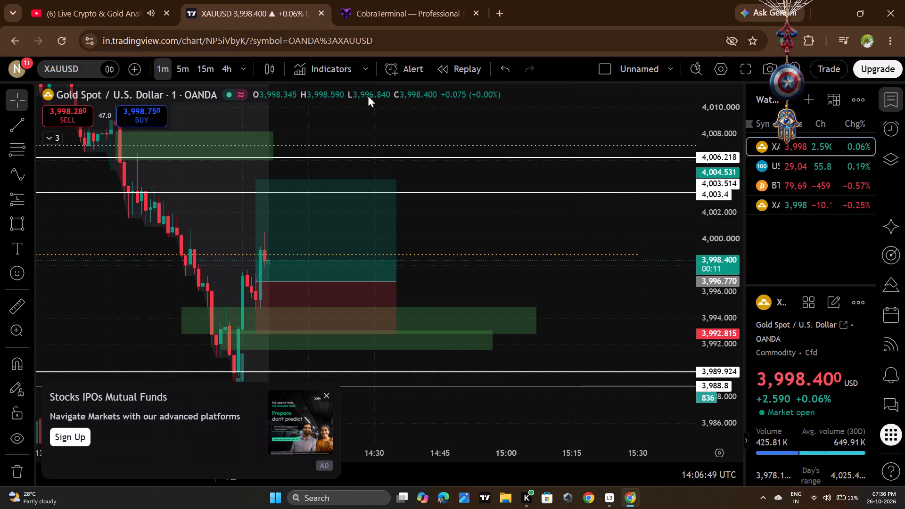
pyautogui.scroll(-3, 491, 260)
pyautogui.scroll(2, 529, 261)
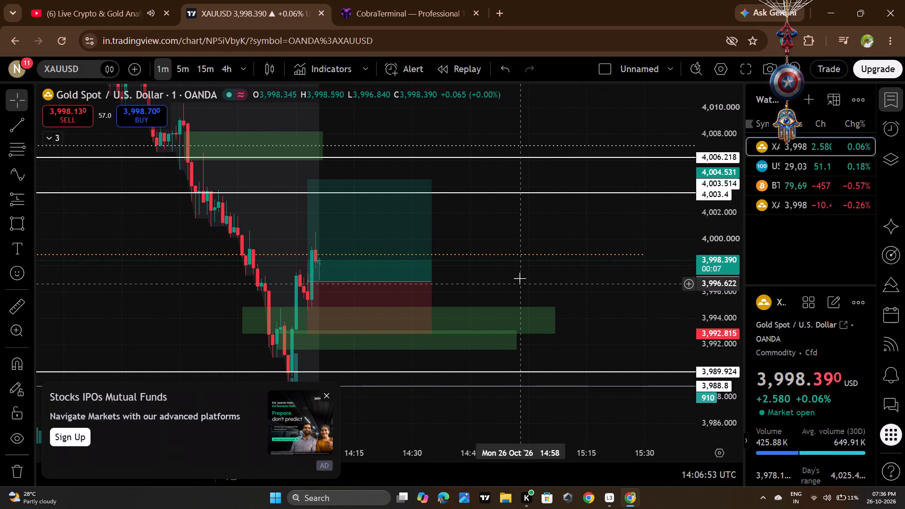
pyautogui.moveTo(519, 265); pyautogui.dragTo(519, 256)
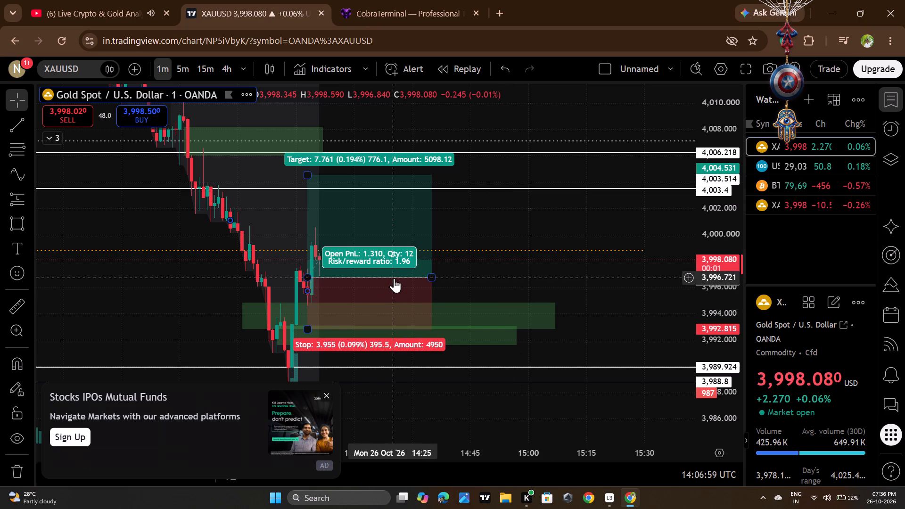
pyautogui.click(378, 0)
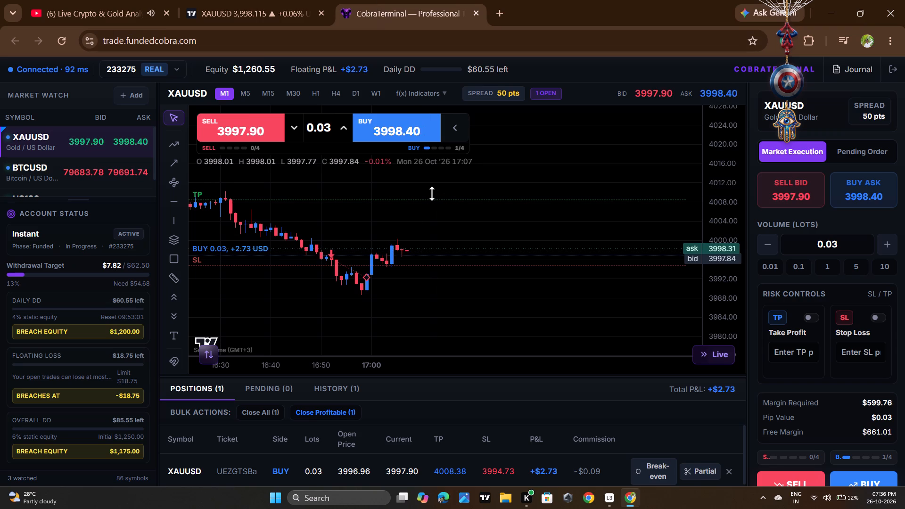
# In TradingView, raise the target of the XAUUSD long position drawing to about 4004.83.
pyautogui.click(249, 0)
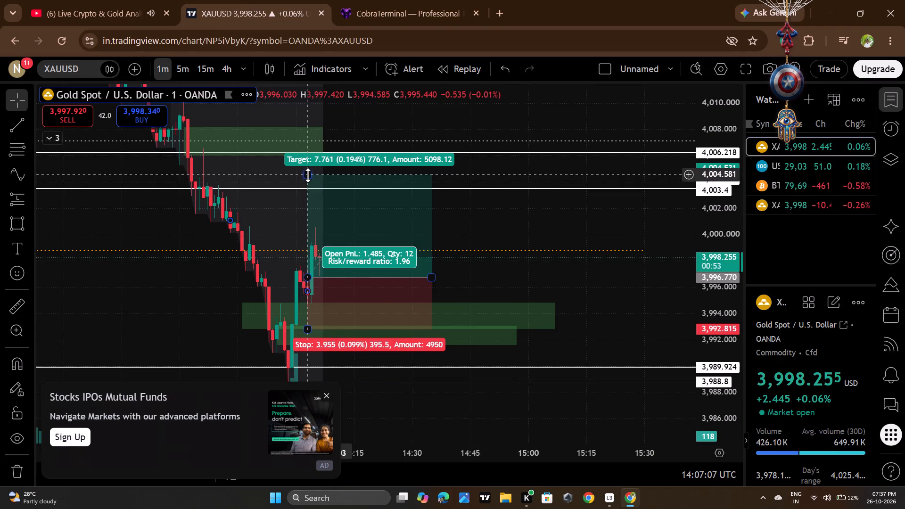
pyautogui.moveTo(308, 175); pyautogui.dragTo(320, 156)
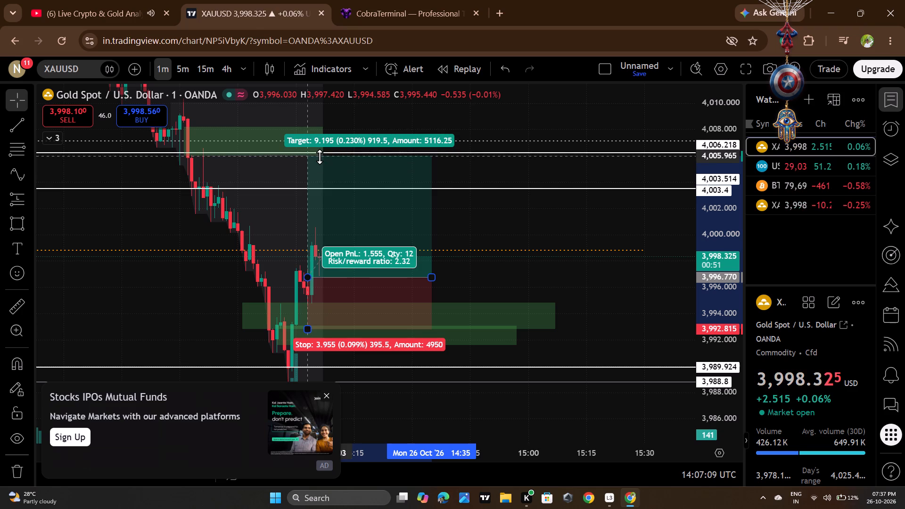
pyautogui.moveTo(320, 156); pyautogui.dragTo(326, 171)
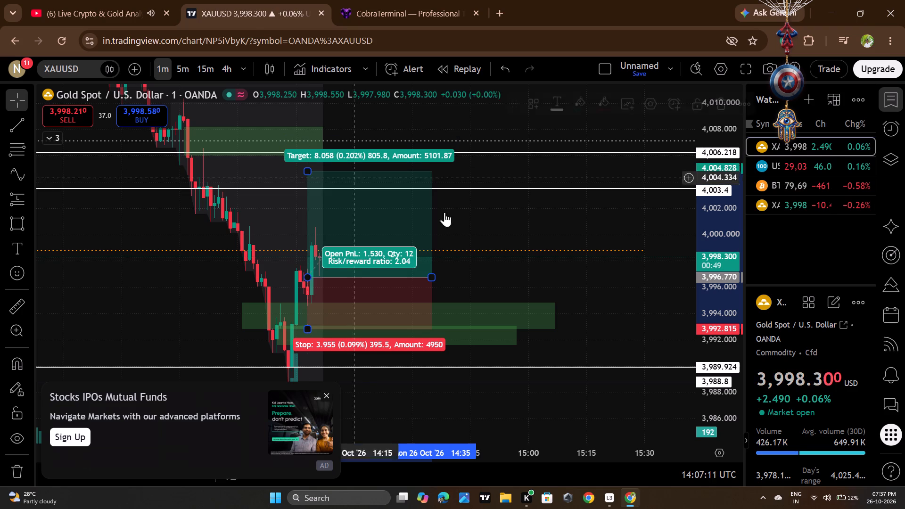
pyautogui.click(470, 239)
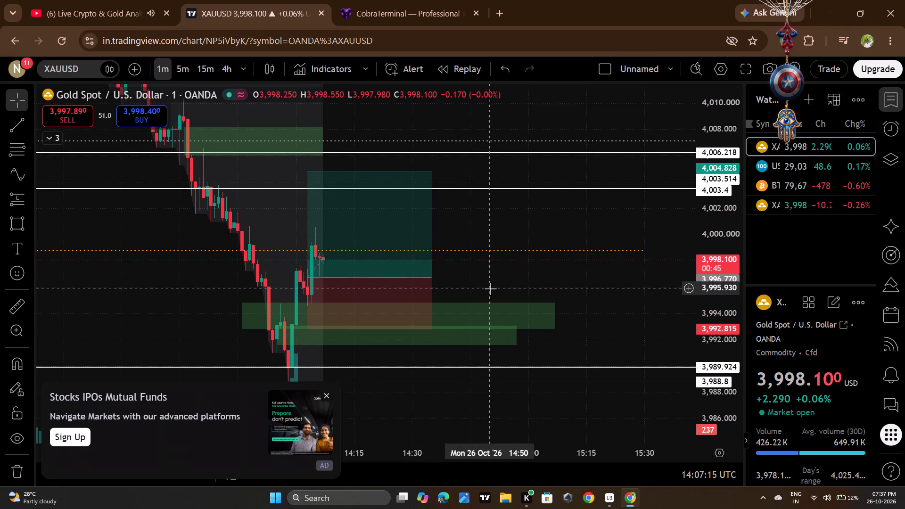
# In TradingView, draw a short, nearly horizontal trend line at the recent XAUUSD candle high, at about 4000.5.
pyautogui.click(412, 0)
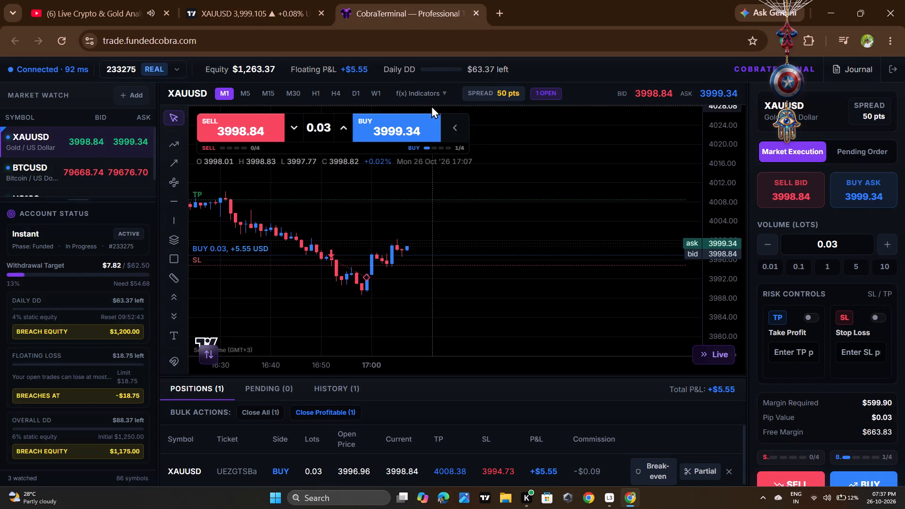
pyautogui.click(271, 0)
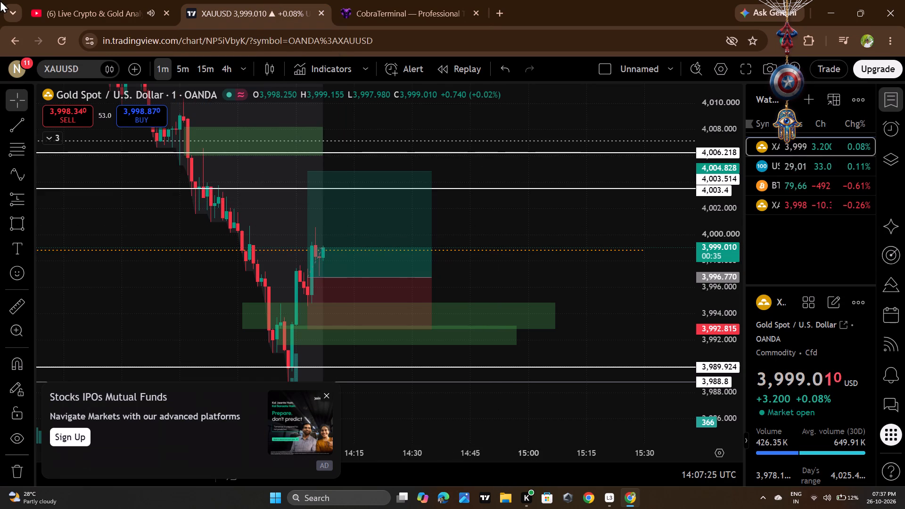
pyautogui.click(20, 128)
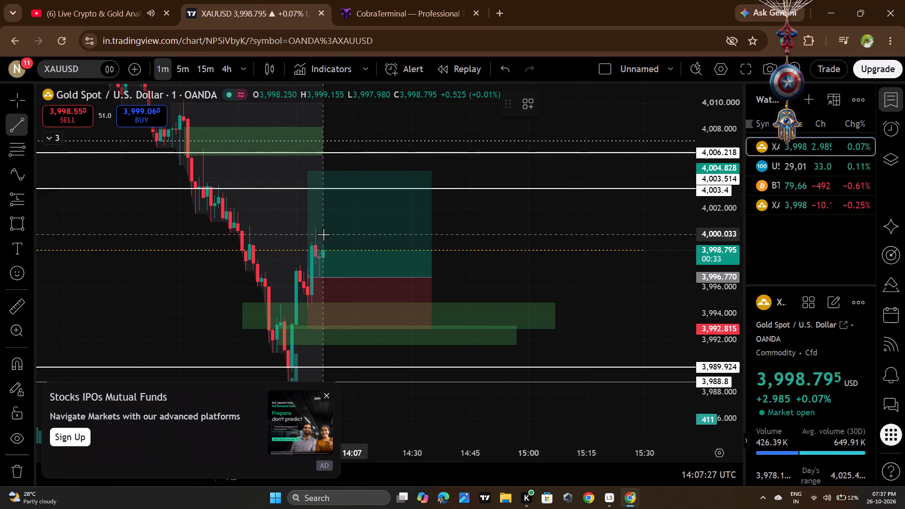
pyautogui.click(311, 229)
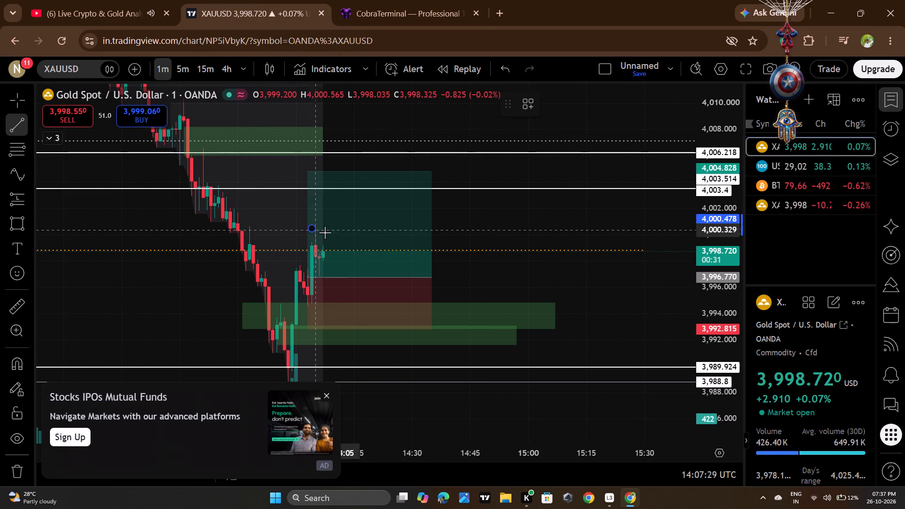
pyautogui.click(353, 227)
pyautogui.click(459, 237)
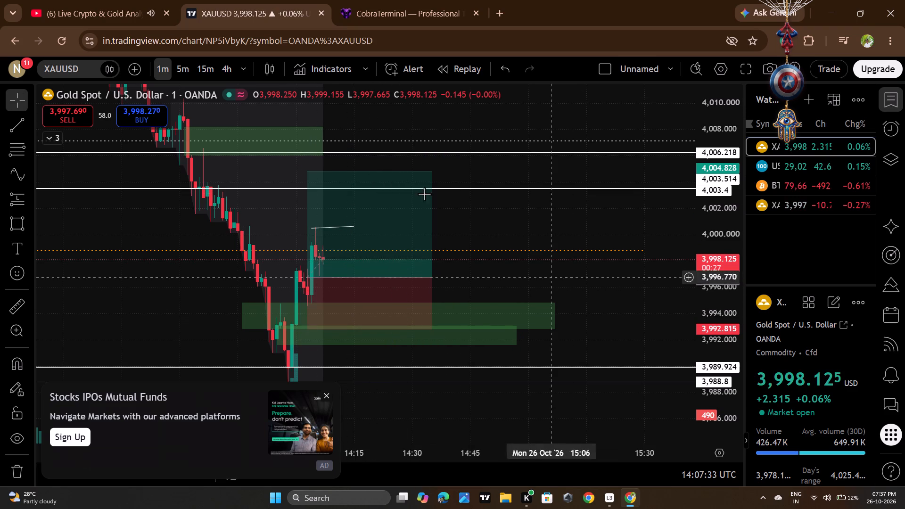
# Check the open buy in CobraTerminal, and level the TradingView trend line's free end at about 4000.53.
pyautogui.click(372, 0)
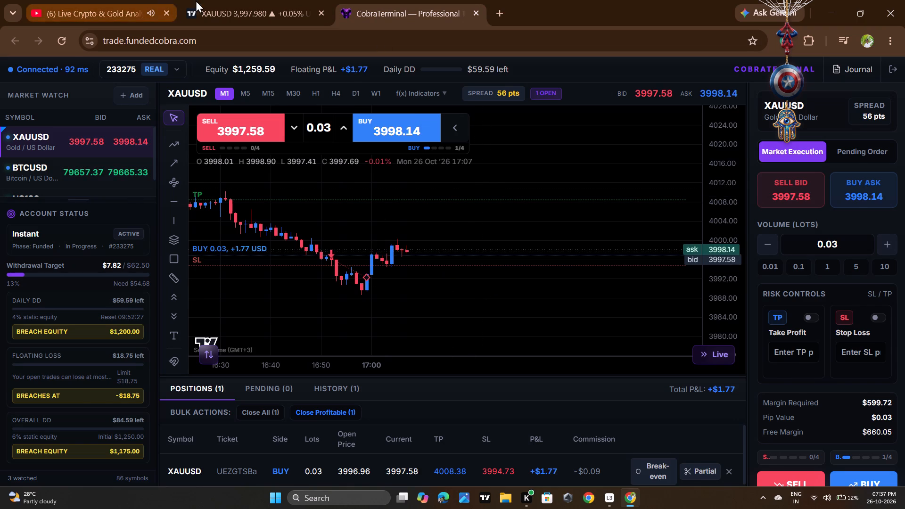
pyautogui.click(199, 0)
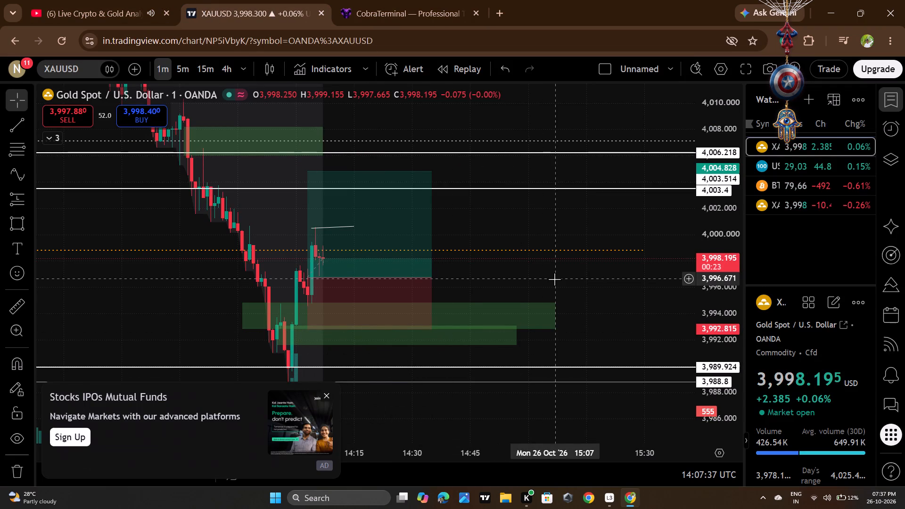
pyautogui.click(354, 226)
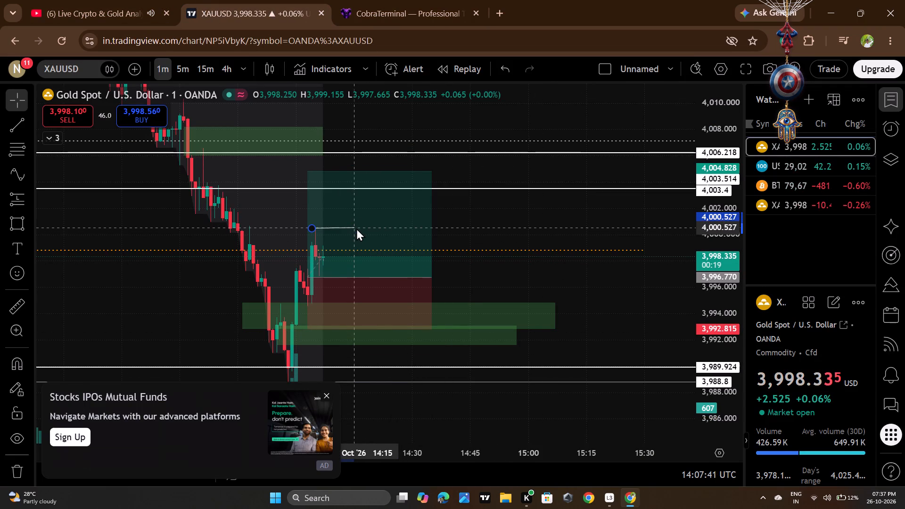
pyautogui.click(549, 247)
# In TradingView, measure the price distance from the long position's entry up to the short trend line at the recent high.
pyautogui.click(78, 1)
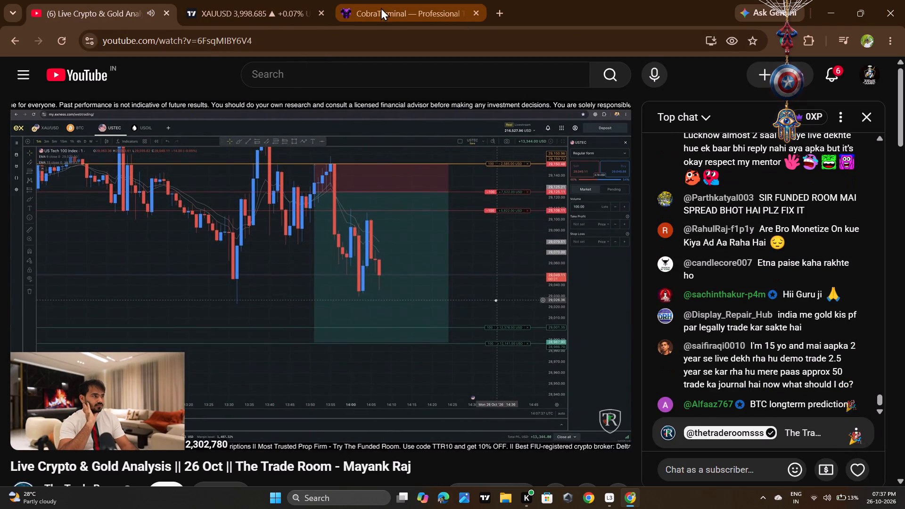
pyautogui.click(277, 6)
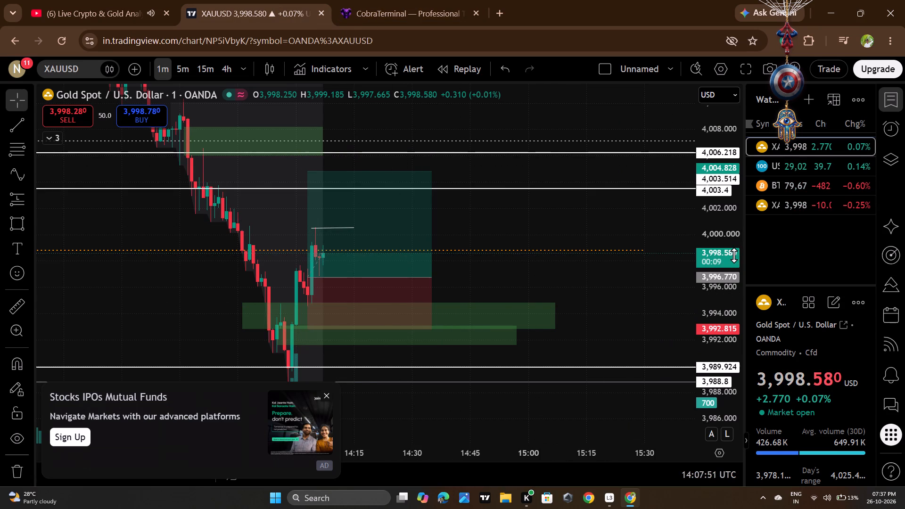
pyautogui.scroll(13, 731, 255)
pyautogui.moveTo(474, 273); pyautogui.dragTo(609, 265)
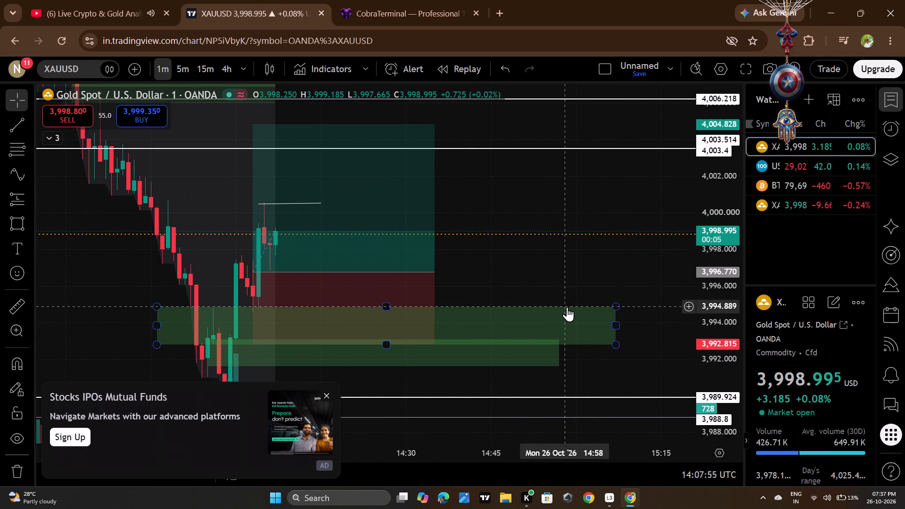
pyautogui.click(19, 297)
pyautogui.click(281, 271)
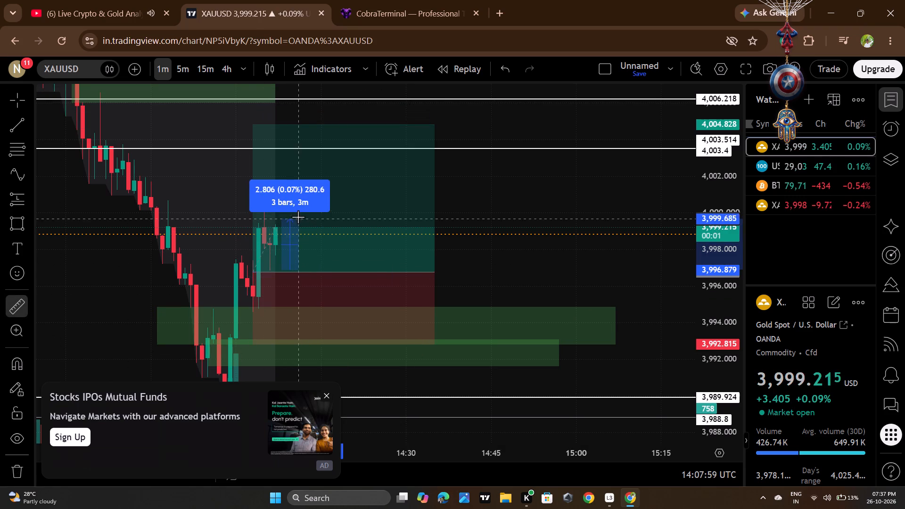
pyautogui.click(307, 205)
pyautogui.click(371, 197)
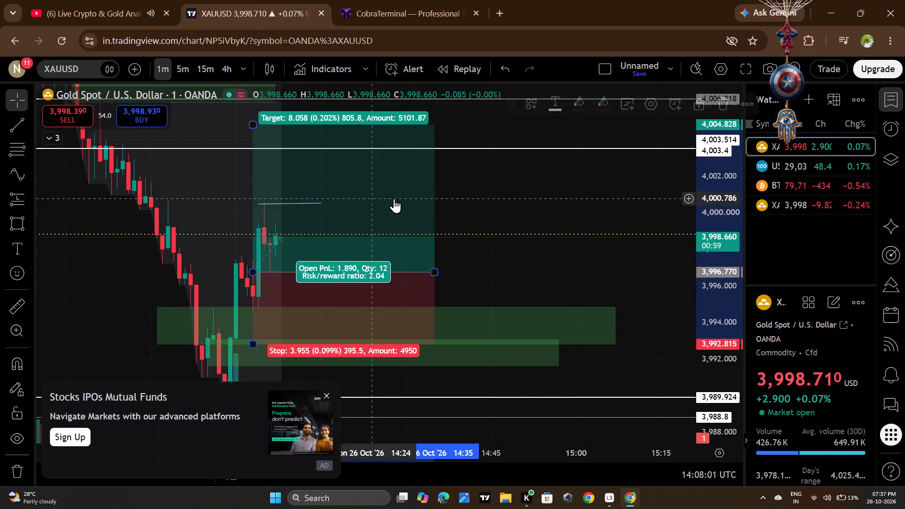
pyautogui.click(522, 213)
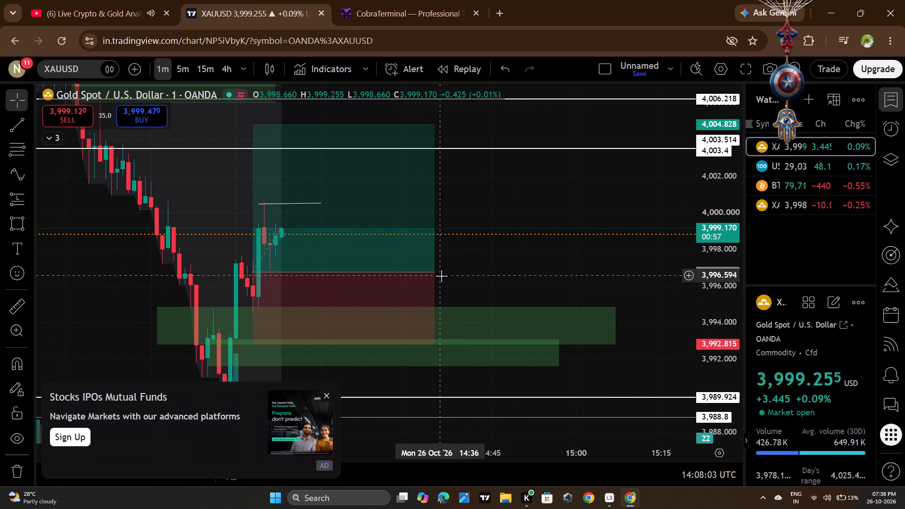
# Check the open buy in CobraTerminal, and readjust the TradingView trend line's free end to about 4000.50.
pyautogui.click(399, 1)
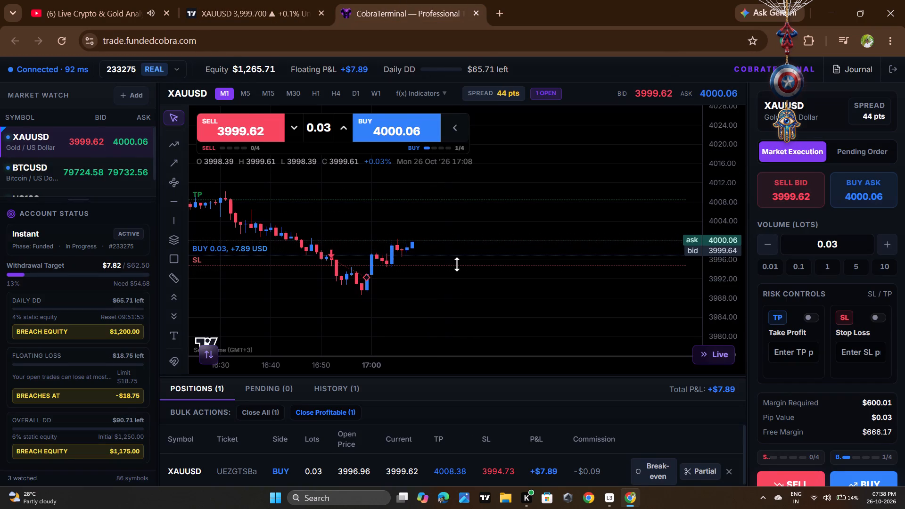
pyautogui.click(243, 0)
pyautogui.moveTo(497, 189); pyautogui.dragTo(499, 198)
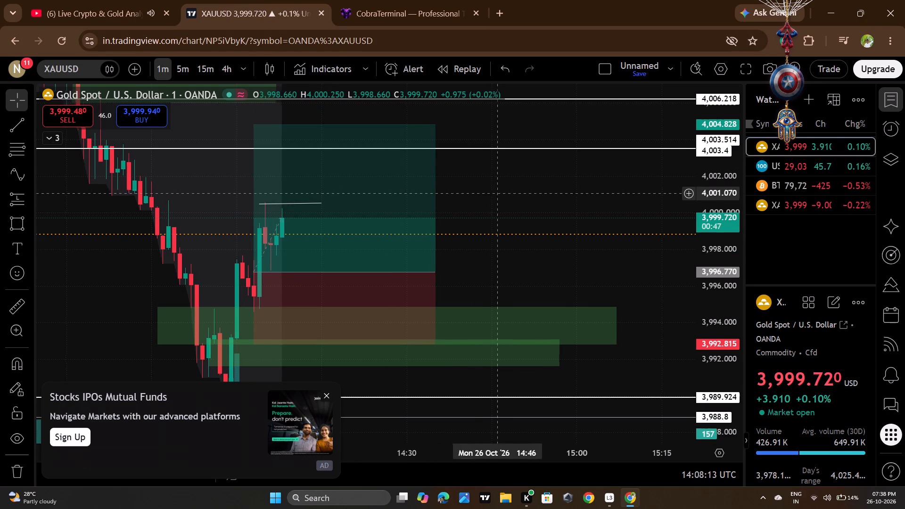
pyautogui.moveTo(499, 198); pyautogui.dragTo(501, 215)
pyautogui.click(323, 223)
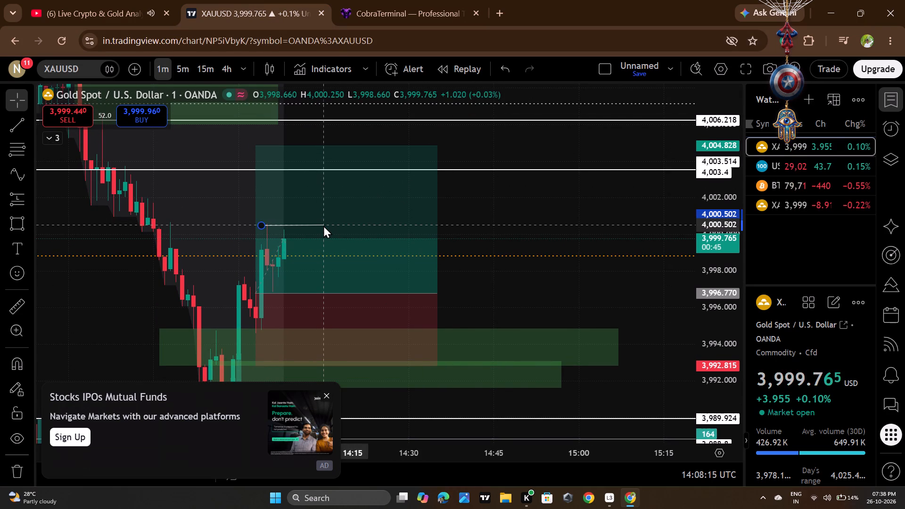
pyautogui.click(537, 230)
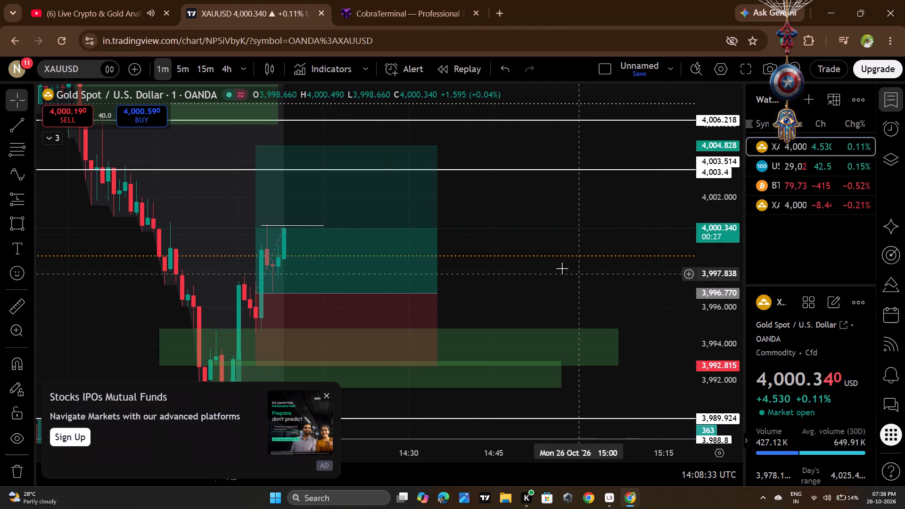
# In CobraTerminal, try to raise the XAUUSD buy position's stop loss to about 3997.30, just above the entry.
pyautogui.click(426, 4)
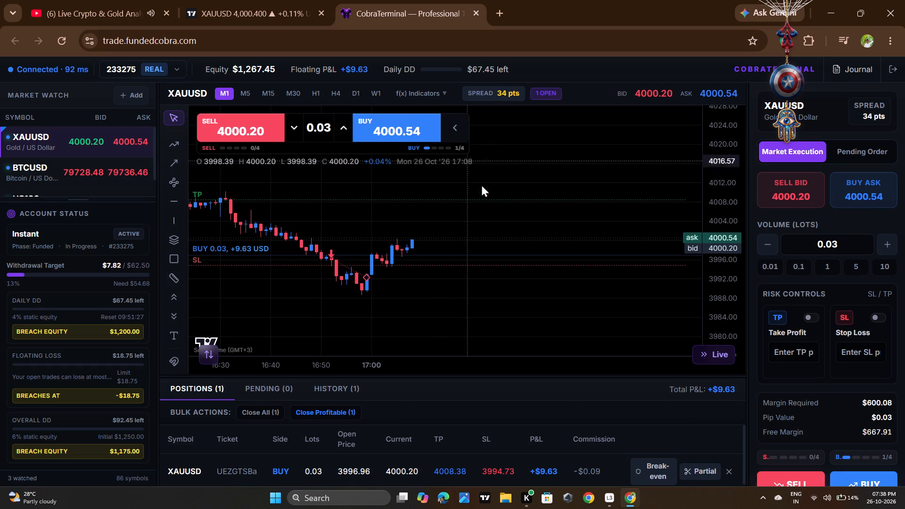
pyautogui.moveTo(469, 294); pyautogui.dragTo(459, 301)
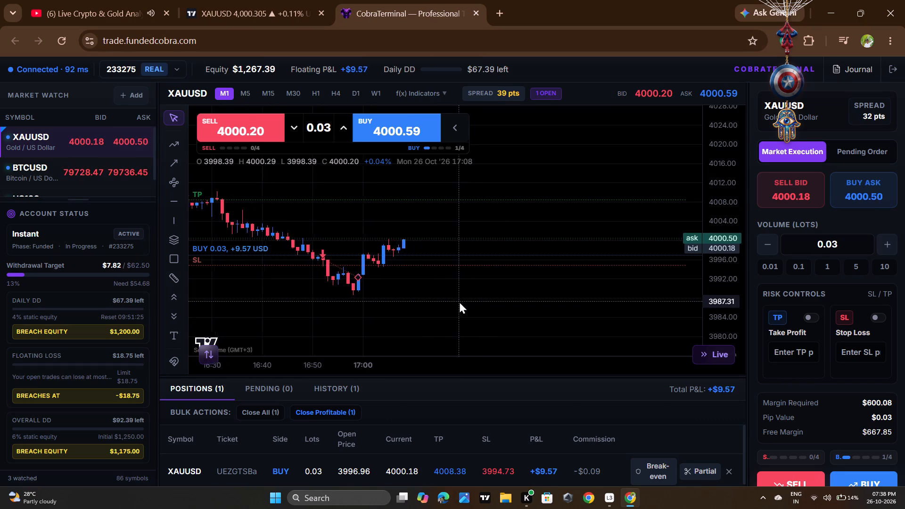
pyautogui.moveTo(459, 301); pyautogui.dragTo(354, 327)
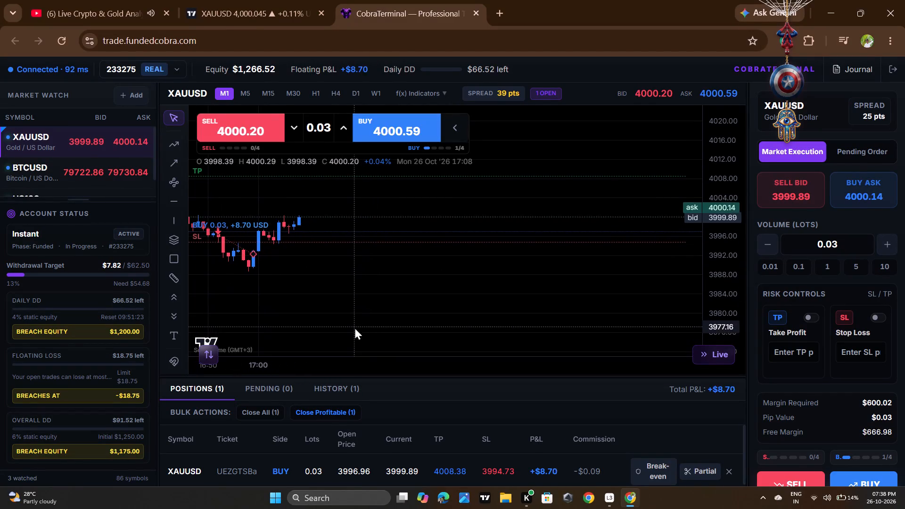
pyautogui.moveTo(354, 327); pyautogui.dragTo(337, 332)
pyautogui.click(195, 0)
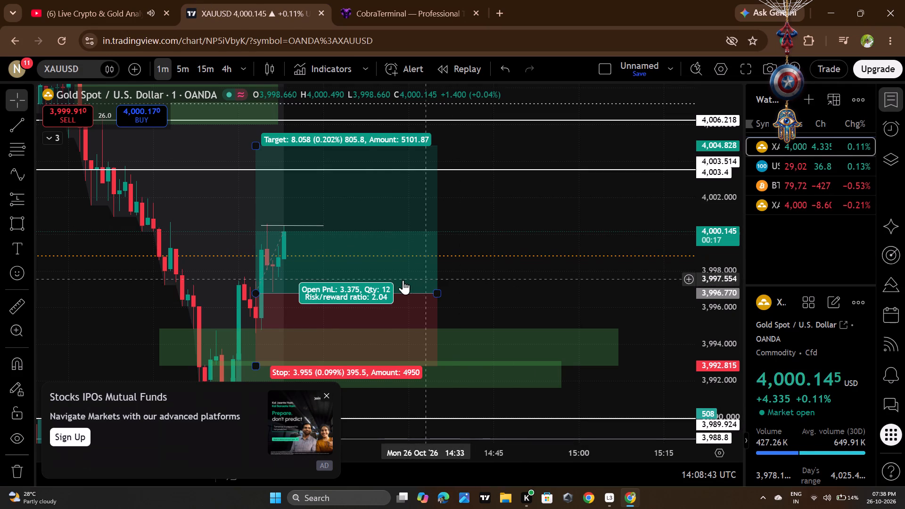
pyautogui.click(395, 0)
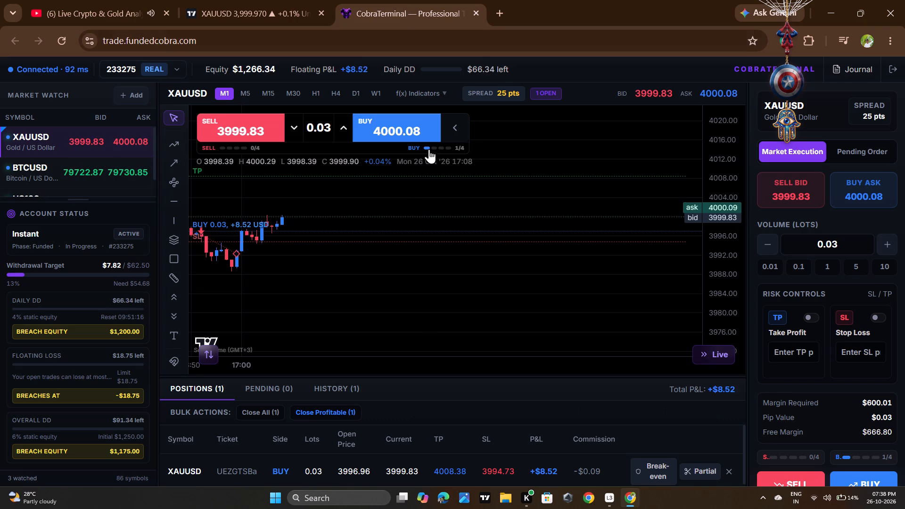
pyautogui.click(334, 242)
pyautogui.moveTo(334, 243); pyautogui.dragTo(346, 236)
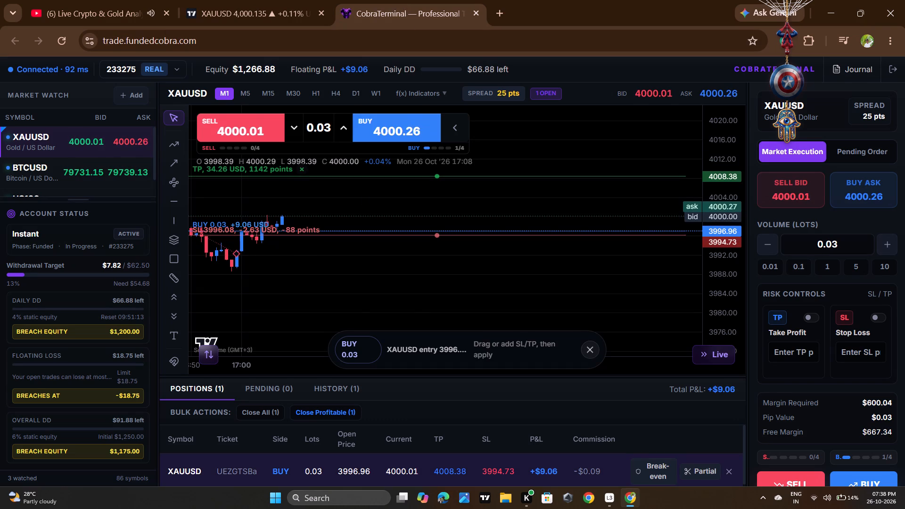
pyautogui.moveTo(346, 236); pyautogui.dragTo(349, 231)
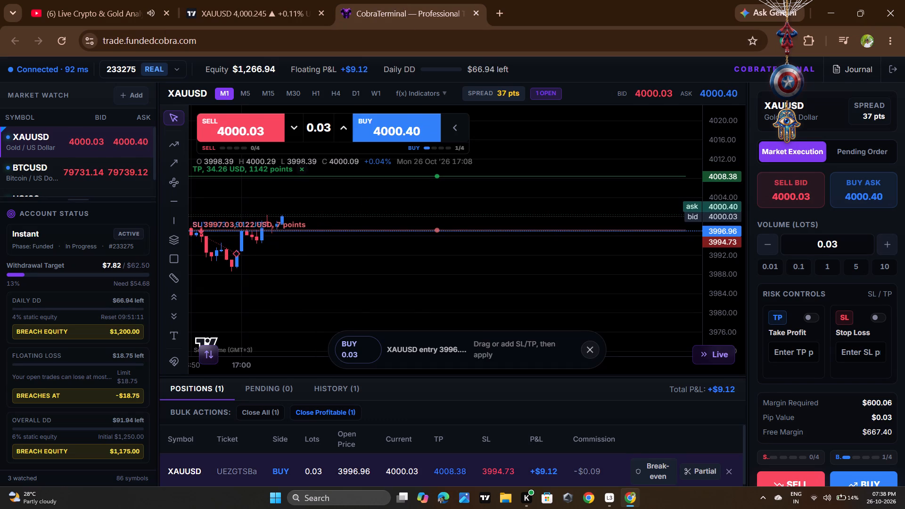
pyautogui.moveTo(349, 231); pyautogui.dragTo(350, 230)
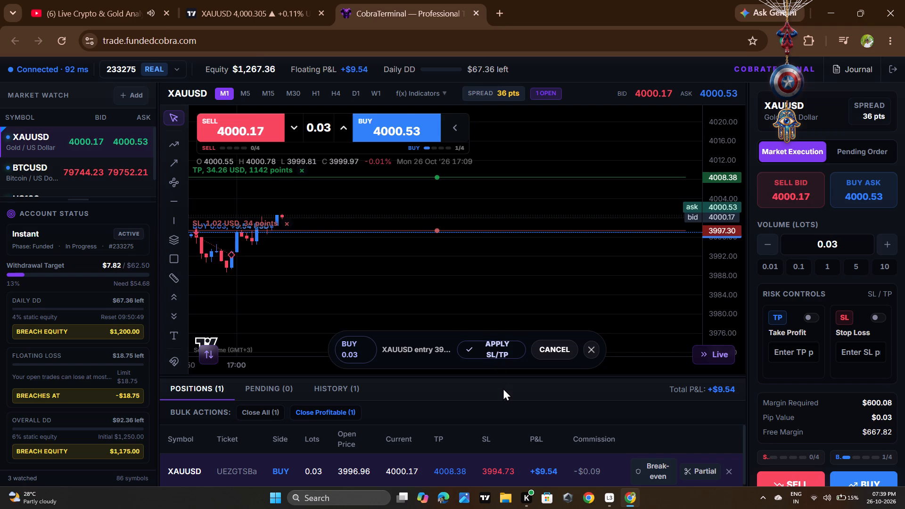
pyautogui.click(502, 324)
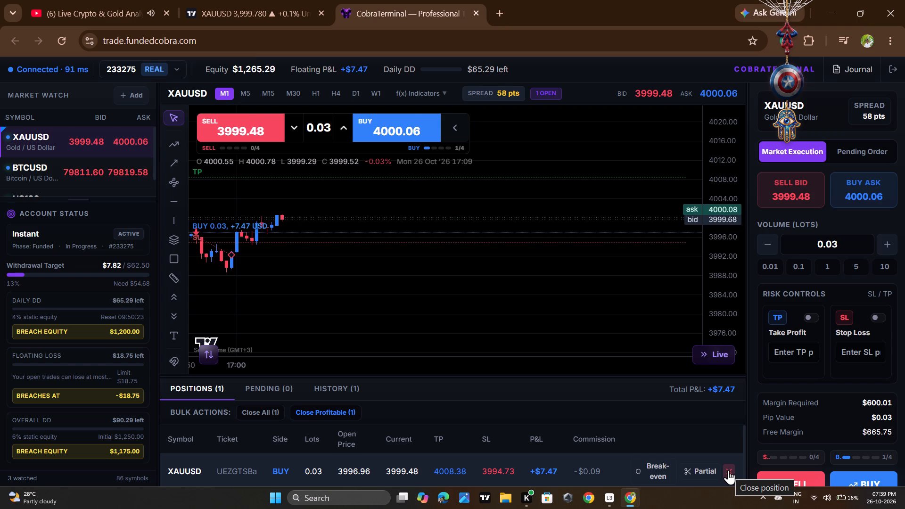
# Raise the XAUUSD buy position's stop loss to about 3997.17, just above the entry, and apply it.
pyautogui.click(429, 243)
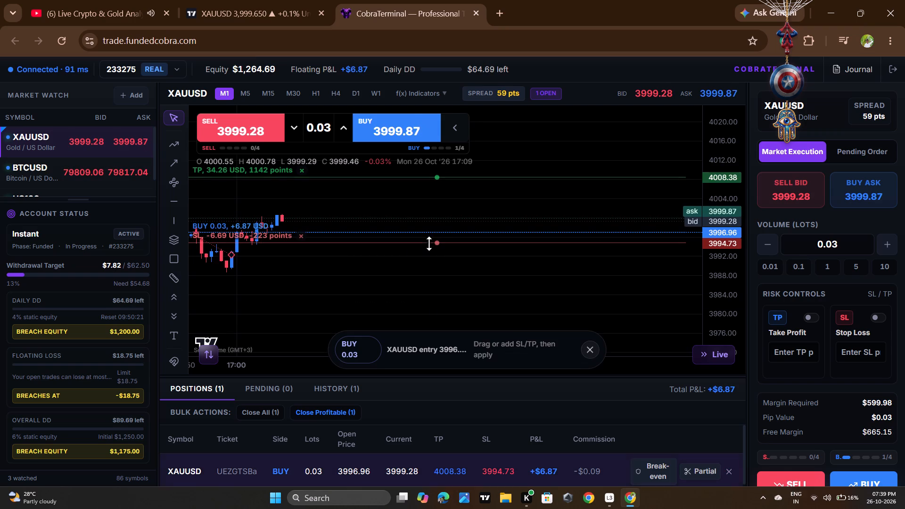
pyautogui.moveTo(432, 243); pyautogui.dragTo(445, 232)
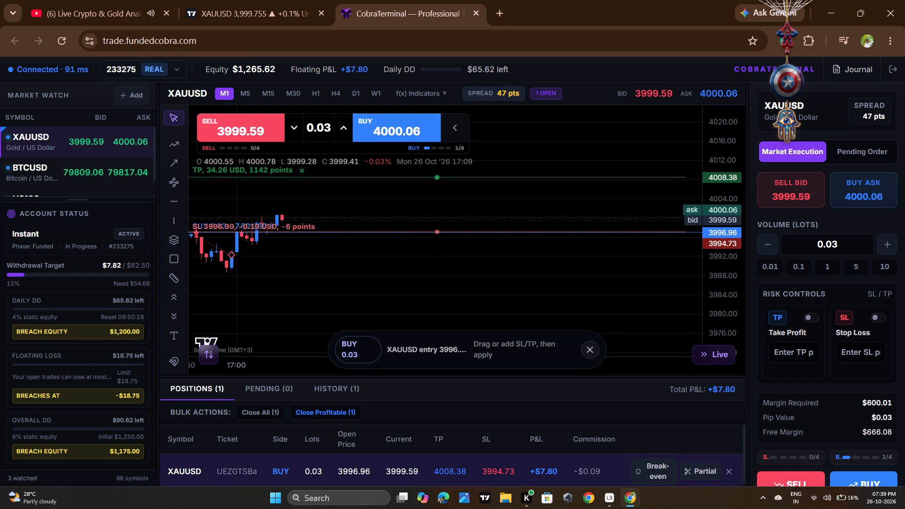
pyautogui.moveTo(445, 232); pyautogui.dragTo(445, 231)
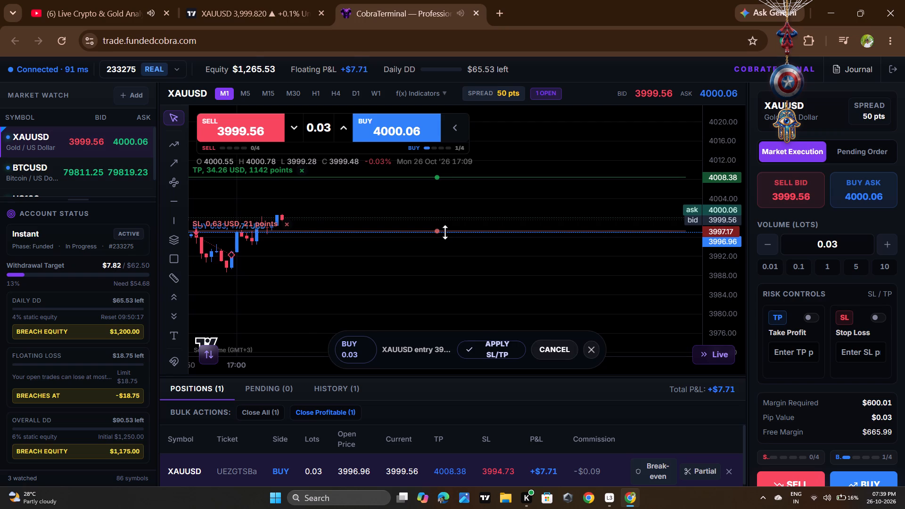
pyautogui.click(496, 349)
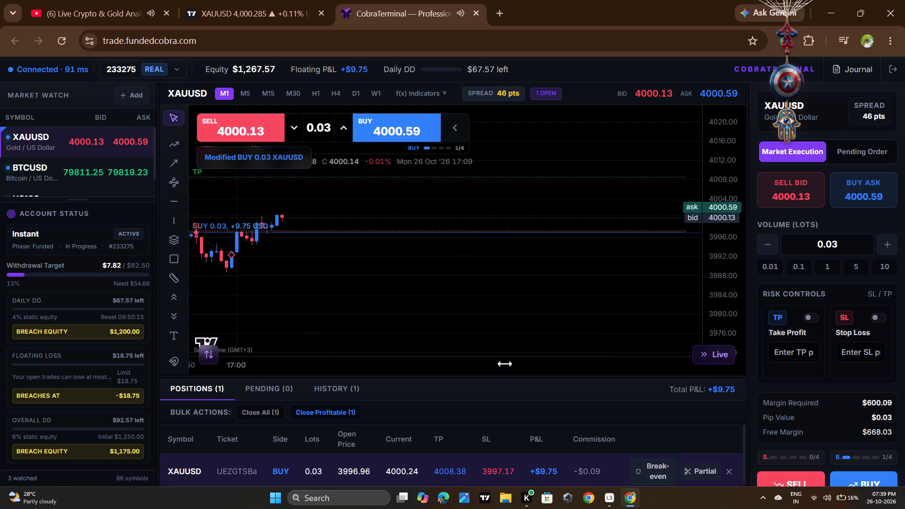
# Examine the XAUUSD price action in CobraTerminal, and check it in TradingView against the long position's levels.
pyautogui.moveTo(500, 290); pyautogui.dragTo(526, 327)
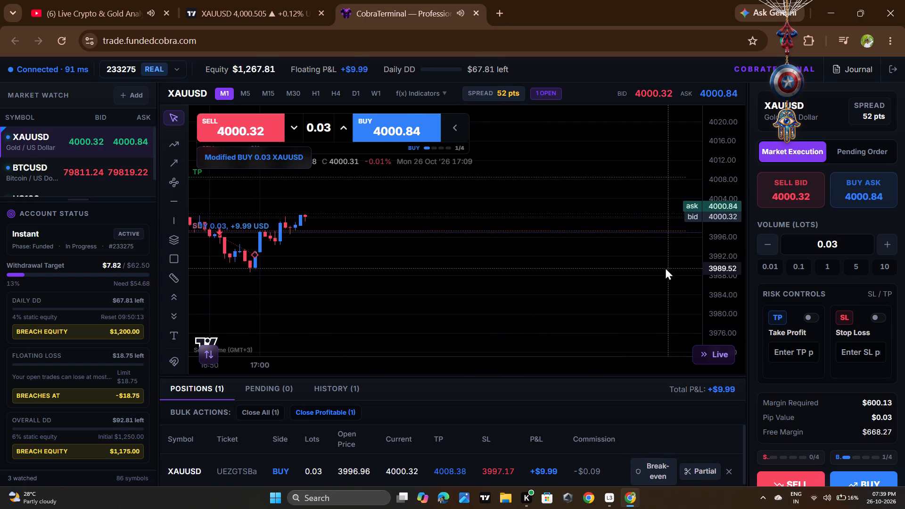
pyautogui.scroll(9, 720, 238)
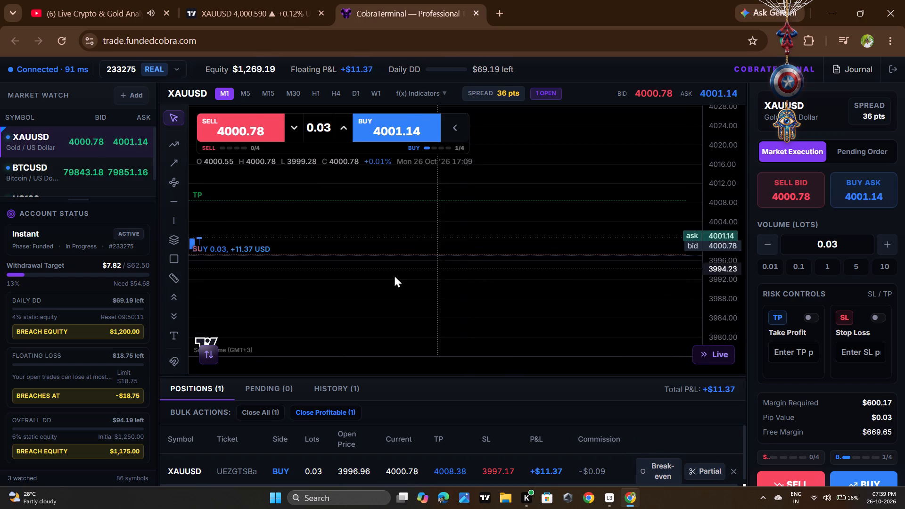
pyautogui.moveTo(382, 292); pyautogui.dragTo(533, 295)
pyautogui.moveTo(406, 297); pyautogui.dragTo(475, 326)
pyautogui.click(263, 0)
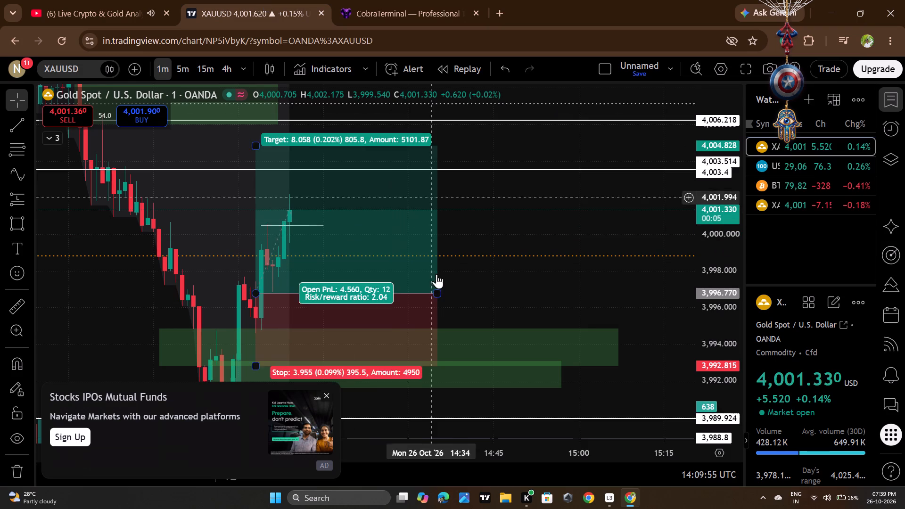
pyautogui.click(509, 308)
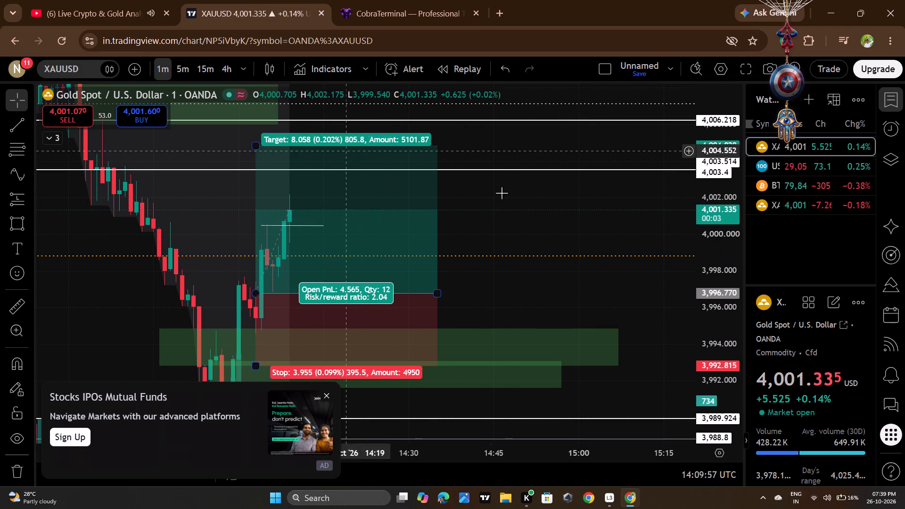
# Check the XAUUSD one-minute price against the long position's levels in TradingView, and review the open buy in CobraTerminal.
pyautogui.moveTo(527, 238); pyautogui.dragTo(571, 274)
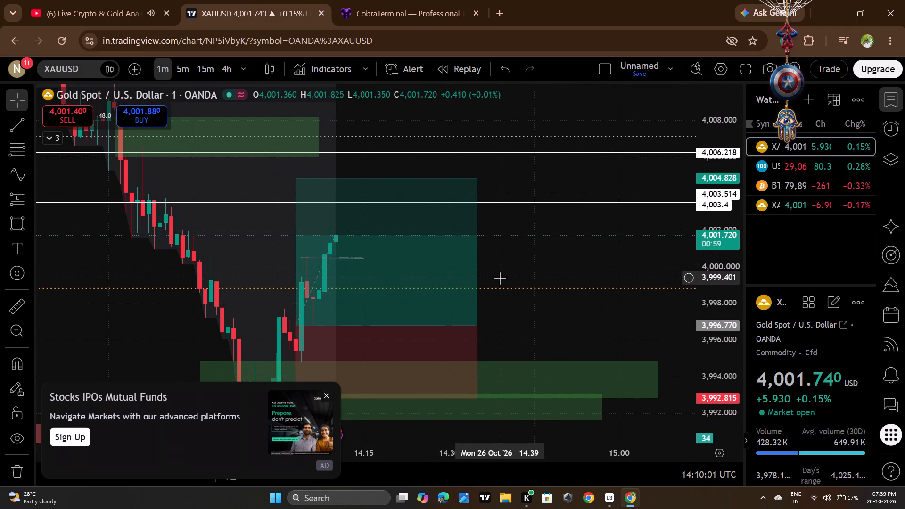
pyautogui.click(374, 15)
pyautogui.moveTo(516, 295); pyautogui.dragTo(433, 308)
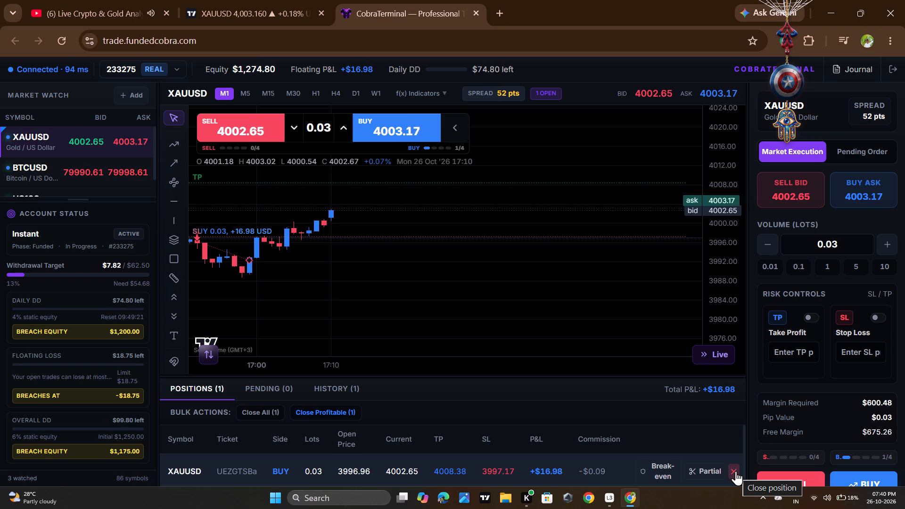
# In TradingView, shift the long position drawing slightly earlier on the chart, with its entry at about 3996.81.
pyautogui.click(257, 0)
pyautogui.moveTo(568, 287); pyautogui.dragTo(580, 310)
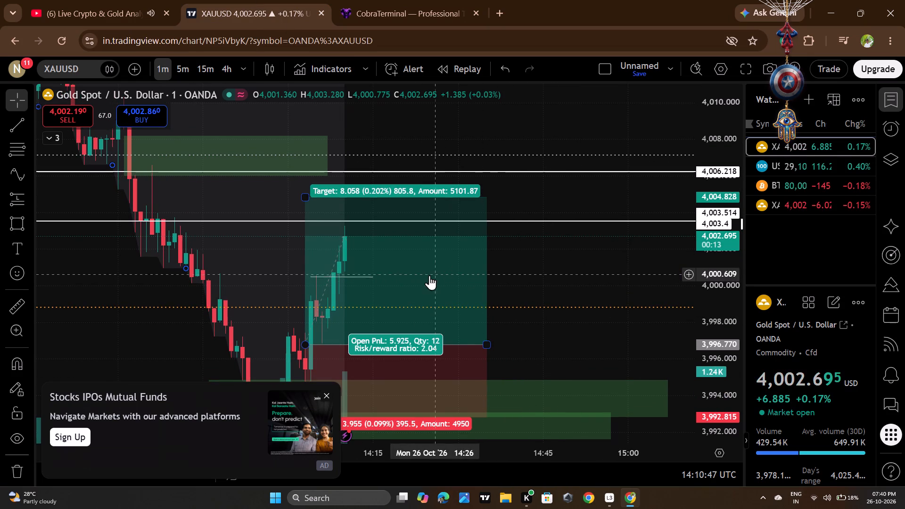
pyautogui.moveTo(352, 275); pyautogui.dragTo(362, 275)
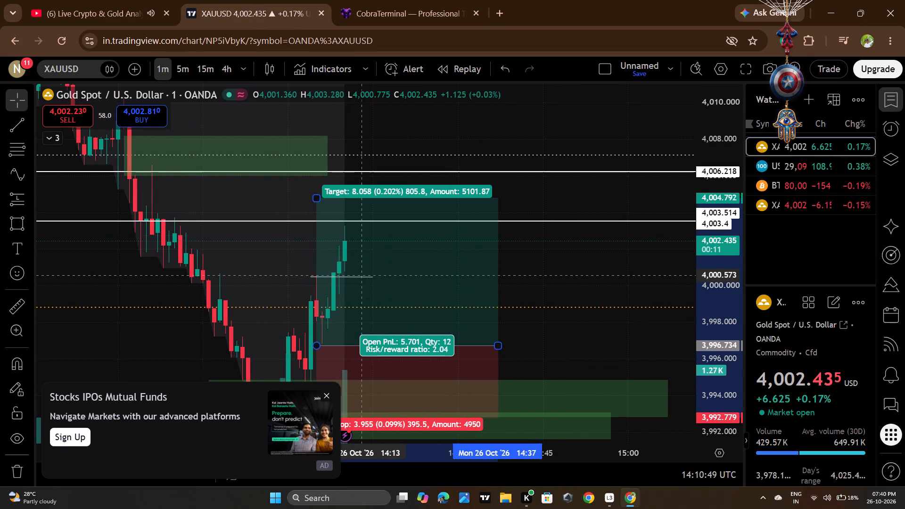
pyautogui.moveTo(362, 275); pyautogui.dragTo(346, 274)
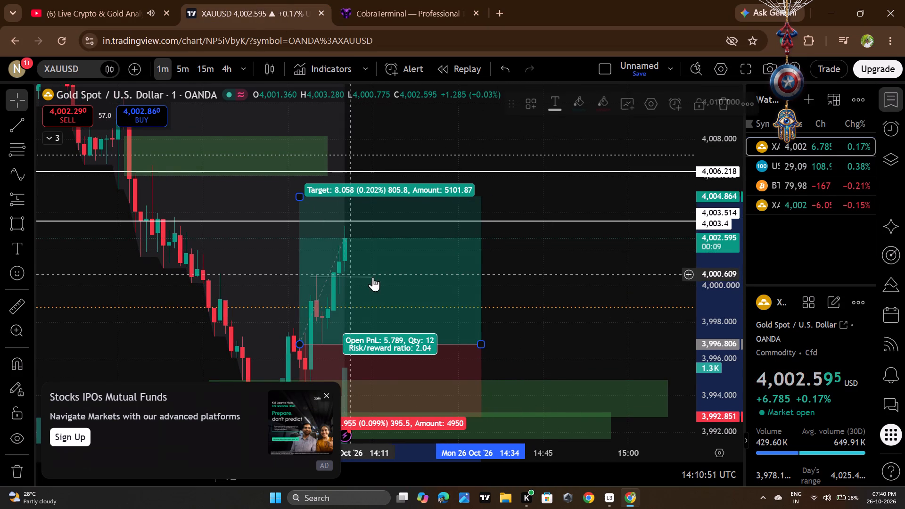
# Raise the short trend line to about 4000.75, level it, and extend its free end to about 14:19.
pyautogui.click(352, 274)
pyautogui.click(356, 276)
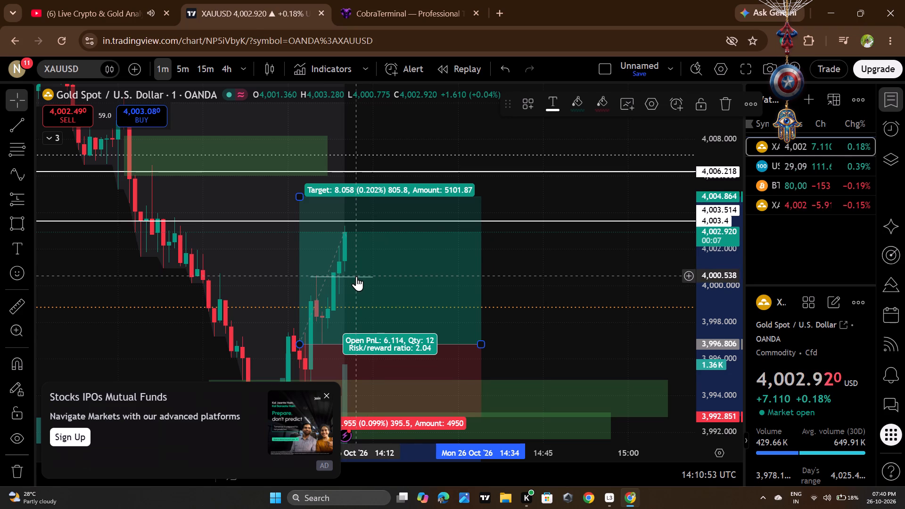
pyautogui.click(360, 277)
pyautogui.click(367, 277)
pyautogui.moveTo(369, 278); pyautogui.dragTo(374, 269)
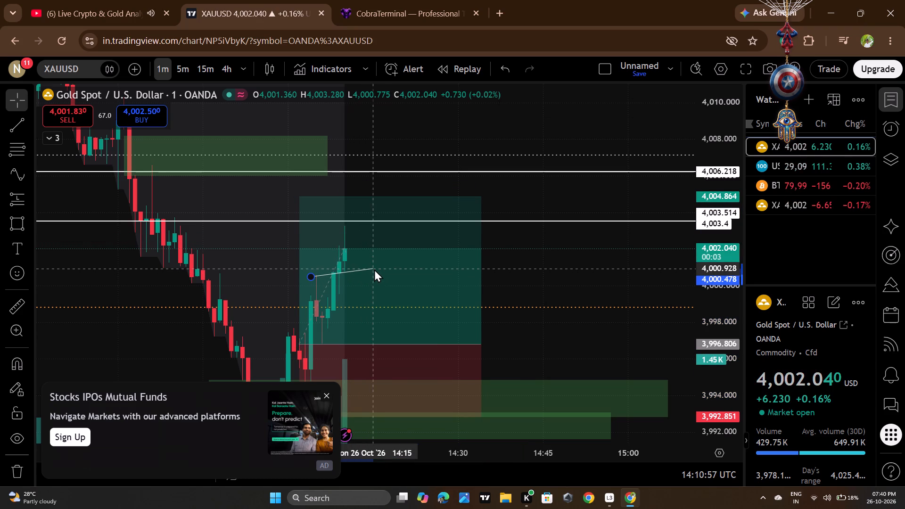
pyautogui.moveTo(374, 269); pyautogui.dragTo(383, 273)
pyautogui.moveTo(348, 275); pyautogui.dragTo(357, 271)
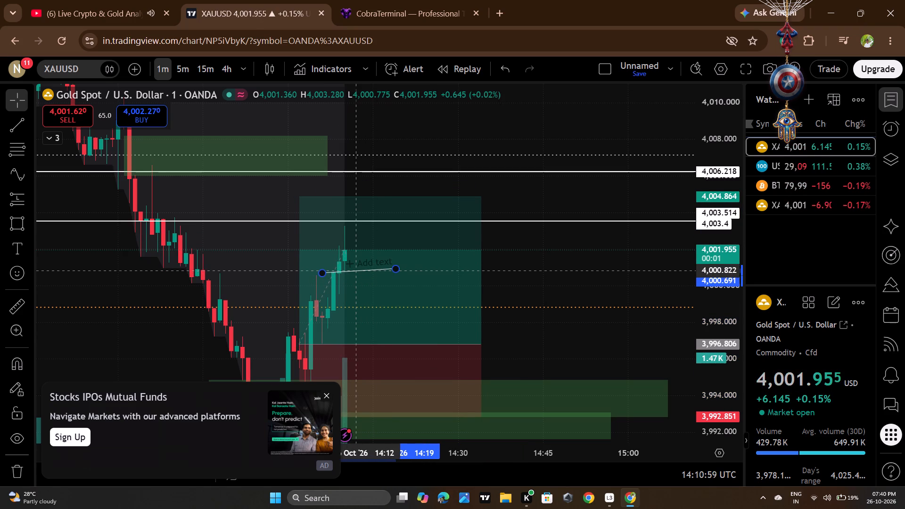
pyautogui.moveTo(357, 271); pyautogui.dragTo(356, 271)
pyautogui.moveTo(323, 274); pyautogui.dragTo(309, 271)
pyautogui.click(396, 269)
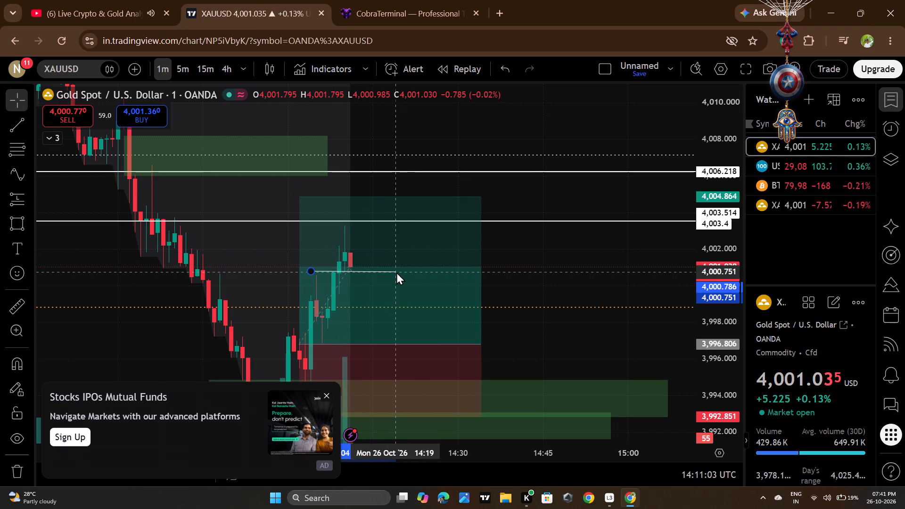
# Examine the open XAUUSD buy and its recent candles in CobraTerminal, comparing the price with TradingView's marked levels.
pyautogui.click(403, 0)
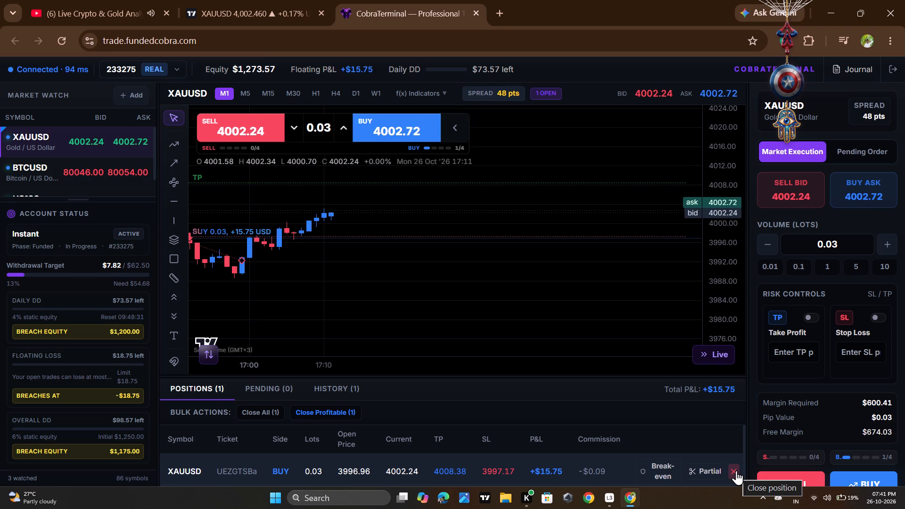
pyautogui.click(239, 0)
pyautogui.click(556, 318)
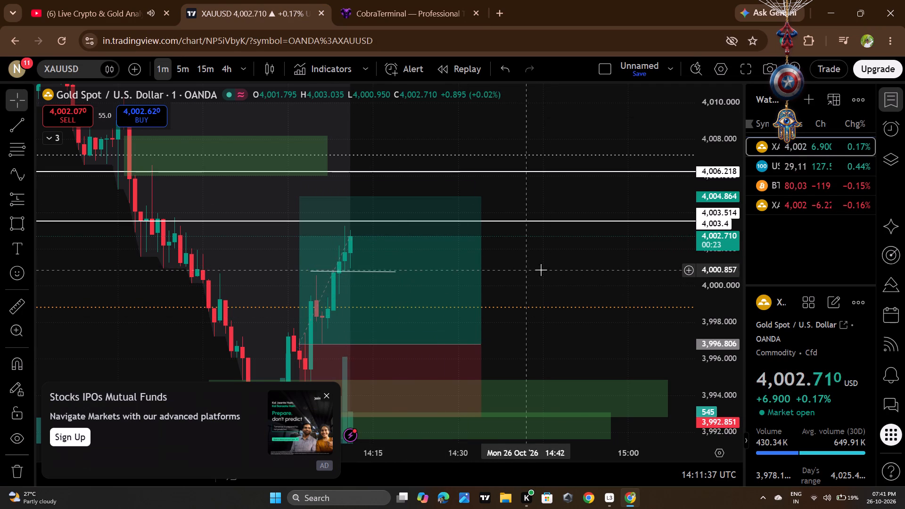
pyautogui.click(423, 0)
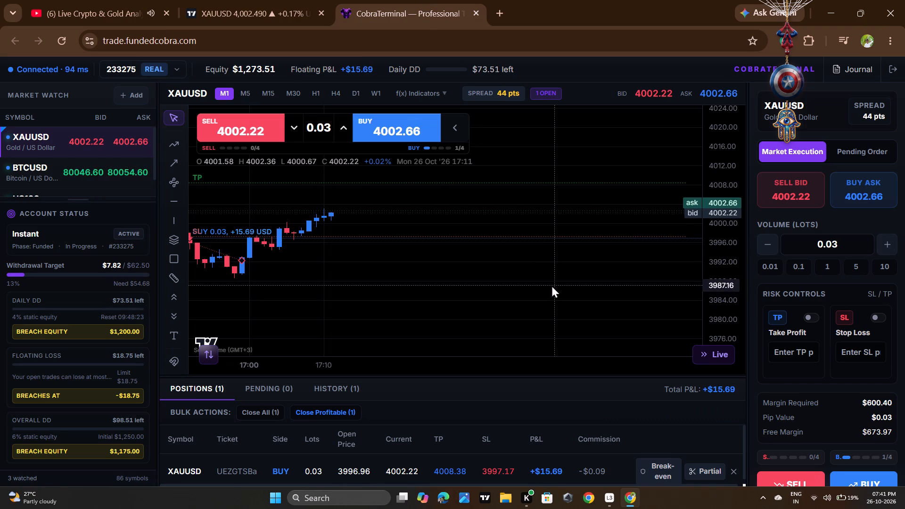
pyautogui.scroll(-1, 502, 260)
pyautogui.scroll(3, 501, 272)
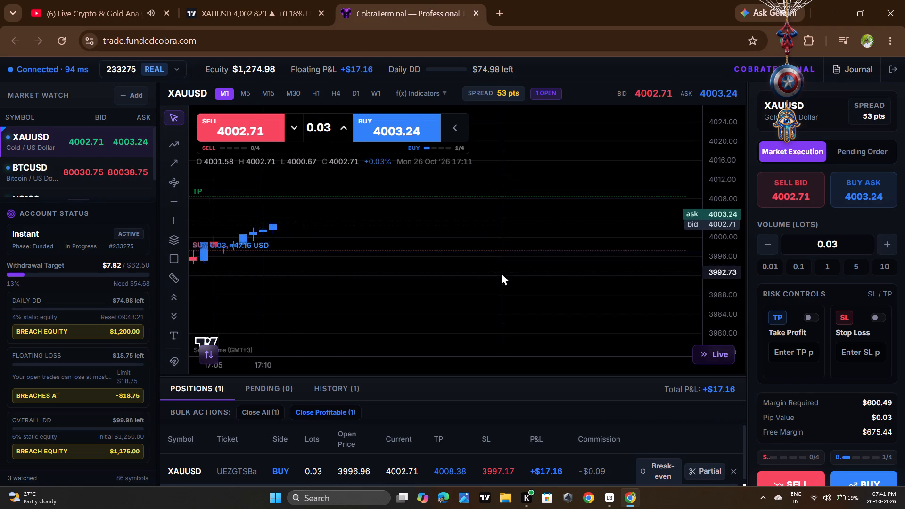
pyautogui.scroll(6, 501, 272)
pyautogui.moveTo(350, 291); pyautogui.dragTo(528, 301)
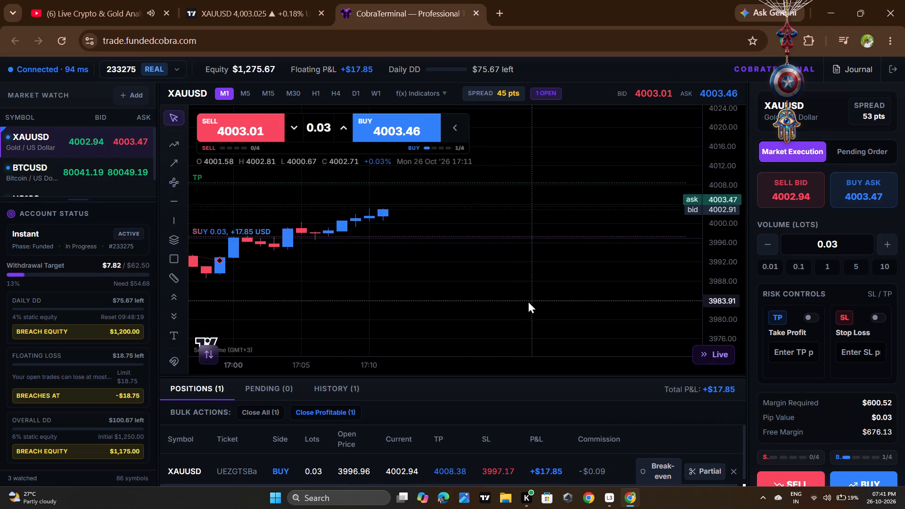
pyautogui.moveTo(528, 301); pyautogui.dragTo(539, 303)
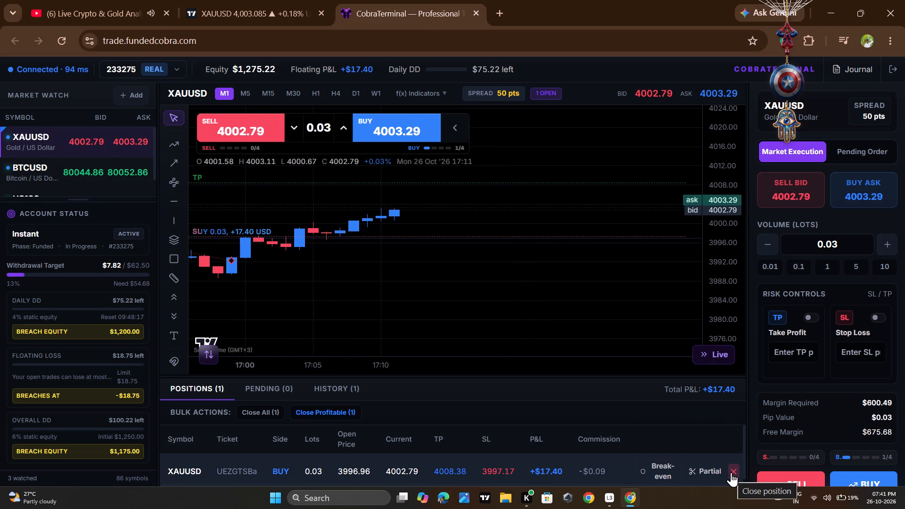
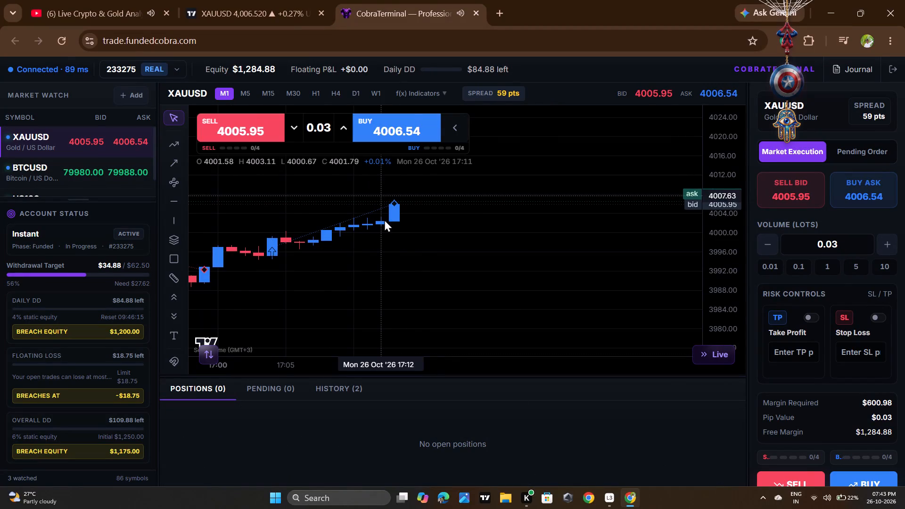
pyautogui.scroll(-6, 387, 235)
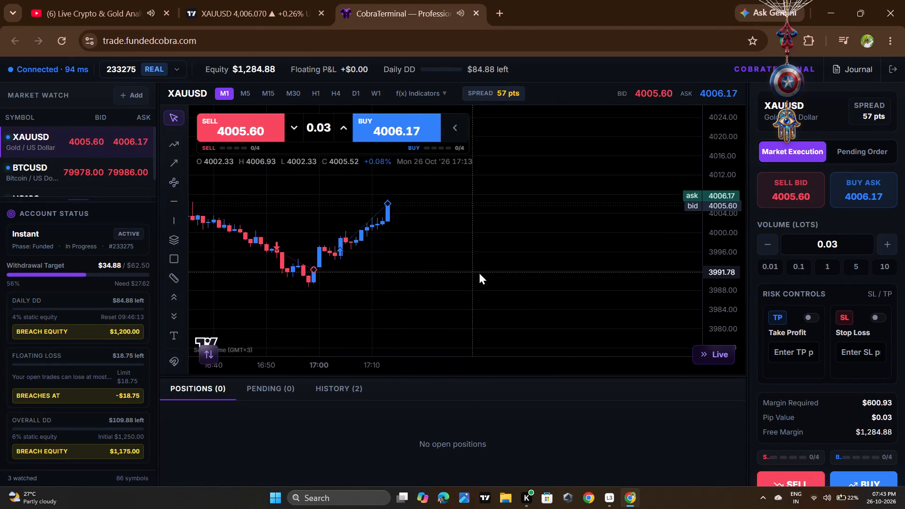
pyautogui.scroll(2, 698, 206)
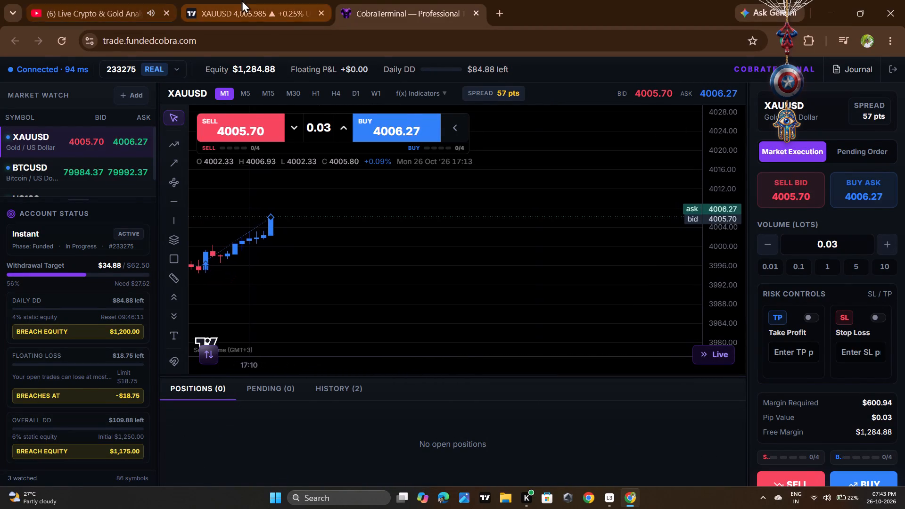
# In TradingView, extend the later end of the green zone around 4006–4008 to about 14:43.
pyautogui.moveTo(242, 0); pyautogui.dragTo(242, 5)
pyautogui.scroll(-2, 433, 263)
pyautogui.scroll(-3, 707, 194)
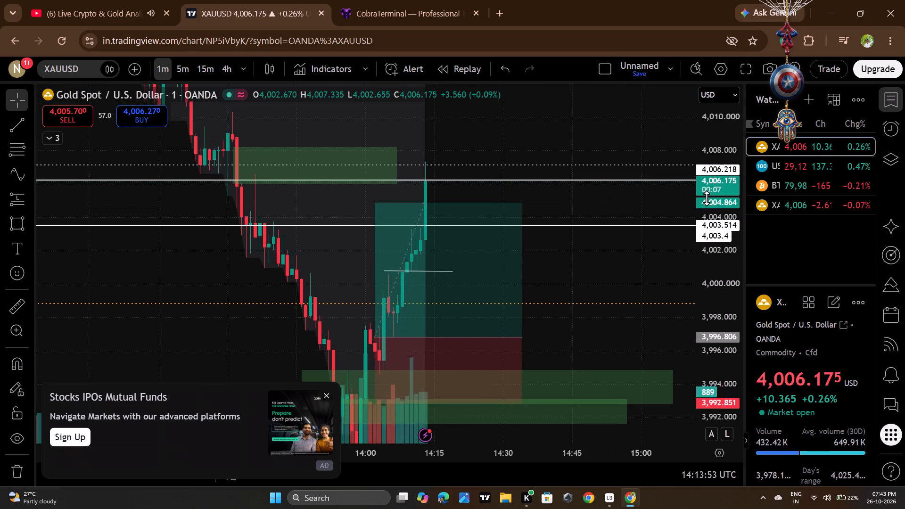
pyautogui.scroll(-7, 707, 198)
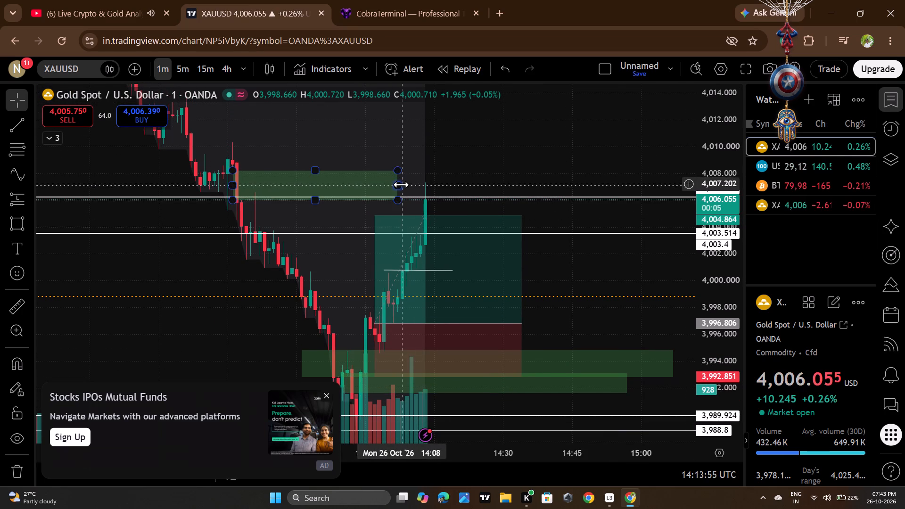
pyautogui.moveTo(401, 184); pyautogui.dragTo(506, 181)
pyautogui.click(578, 231)
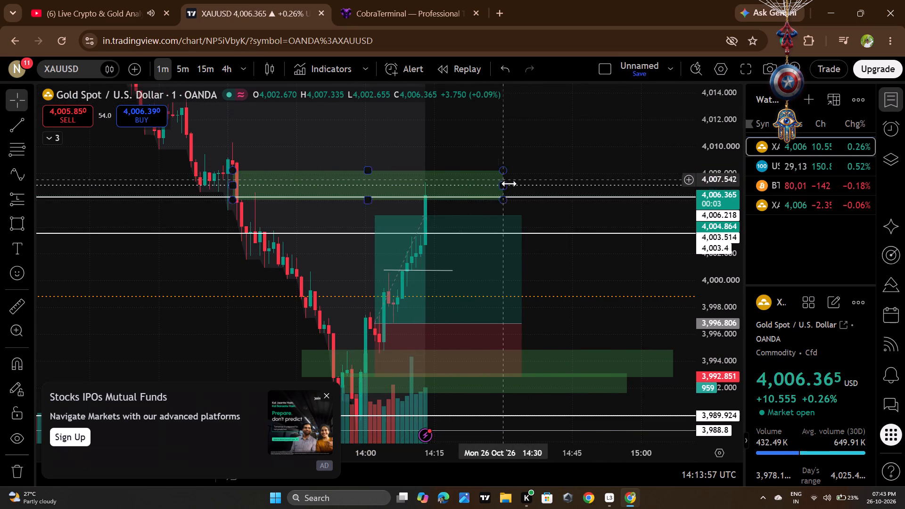
pyautogui.moveTo(503, 184); pyautogui.dragTo(563, 182)
# Raise the long position drawing's target to about 4007.01, inside the upper green zone.
pyautogui.click(386, 215)
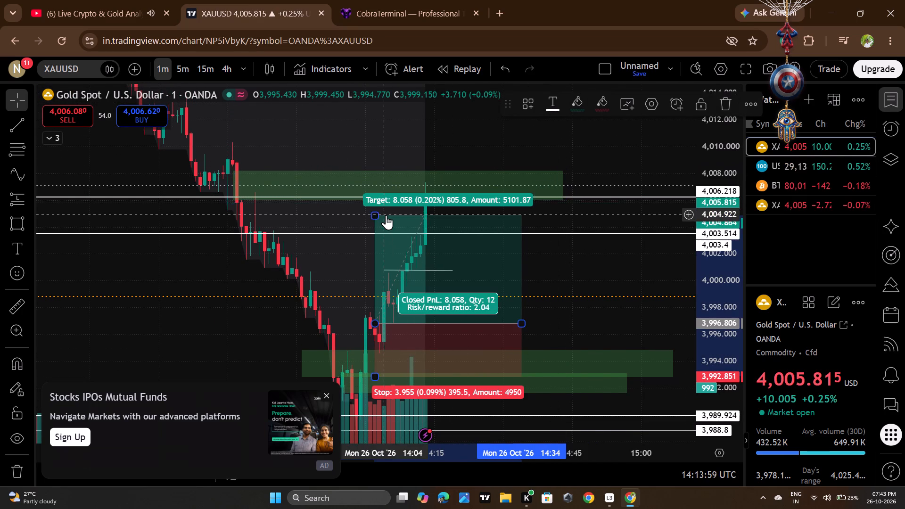
pyautogui.moveTo(373, 216); pyautogui.dragTo(379, 191)
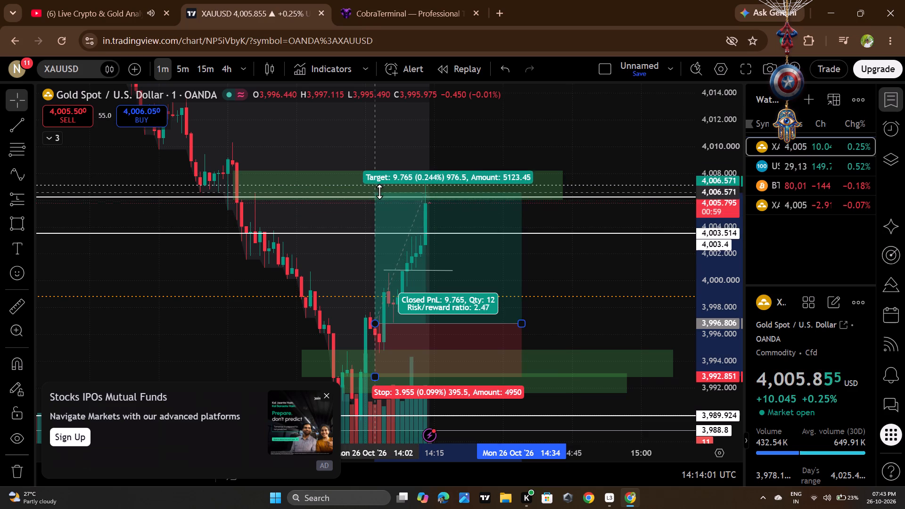
pyautogui.moveTo(379, 191); pyautogui.dragTo(381, 187)
pyautogui.click(666, 283)
# Examine XAUUSD's one-minute price around the upper green zone, checking the YouTube livestream and CobraTerminal alongside TradingView.
pyautogui.scroll(-4, 580, 272)
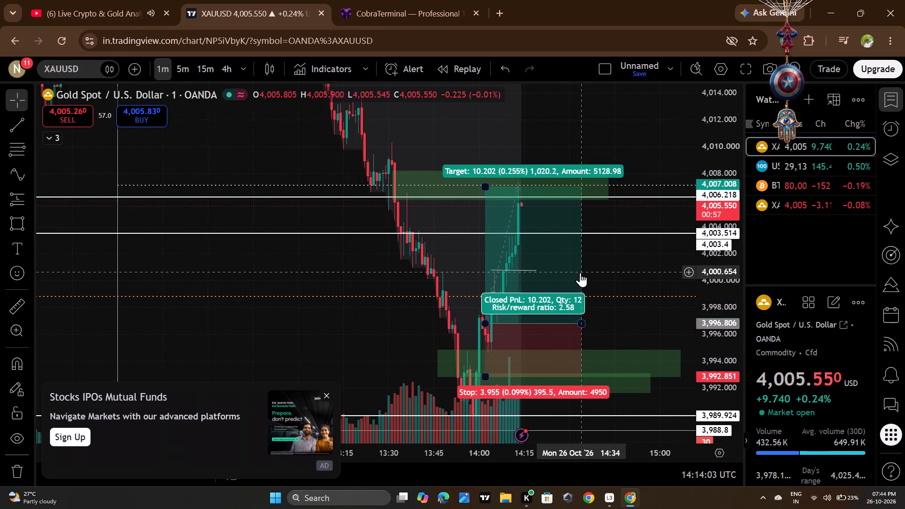
pyautogui.scroll(3, 592, 267)
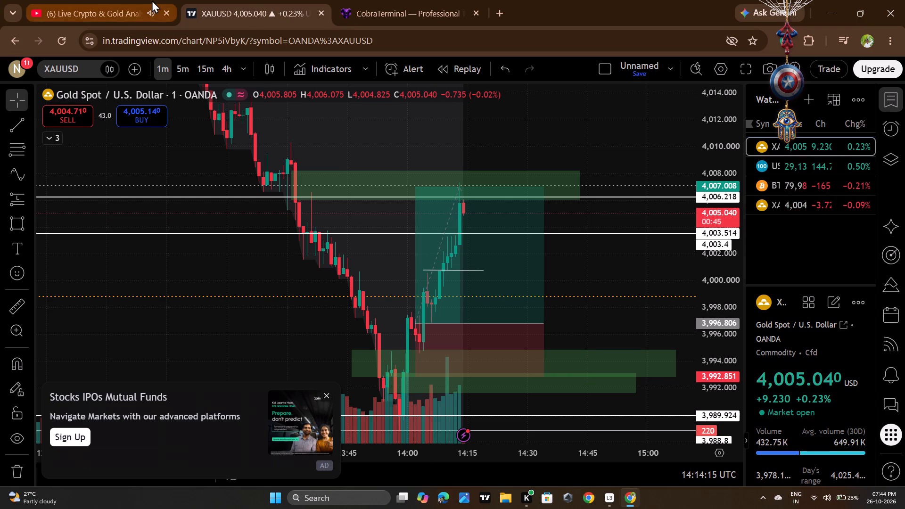
pyautogui.click(104, 0)
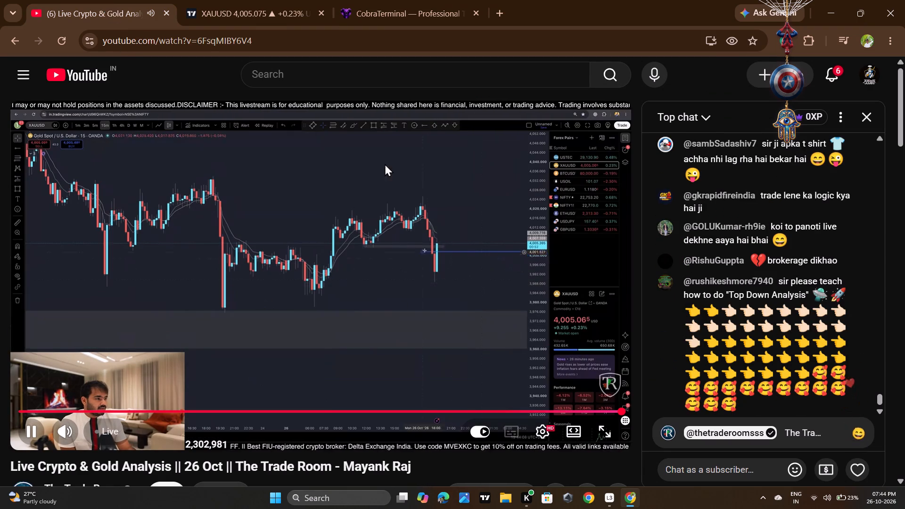
pyautogui.click(381, 0)
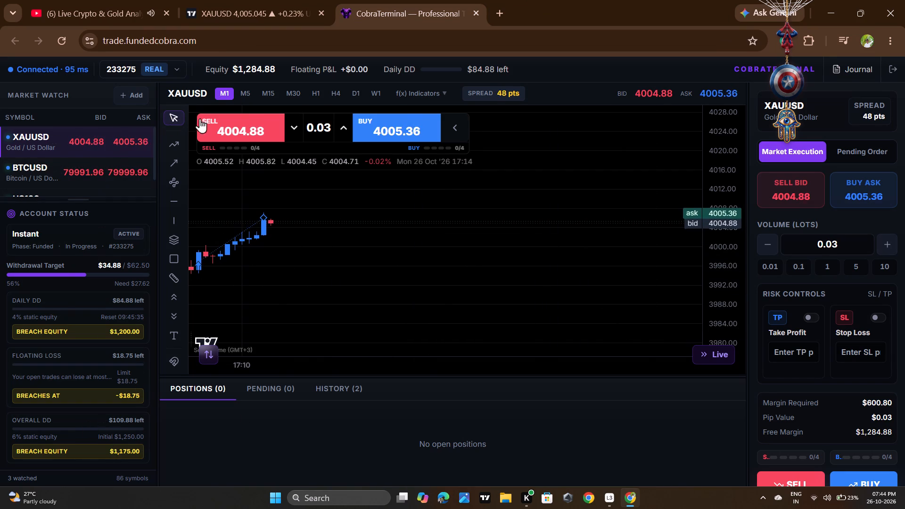
pyautogui.click(104, 3)
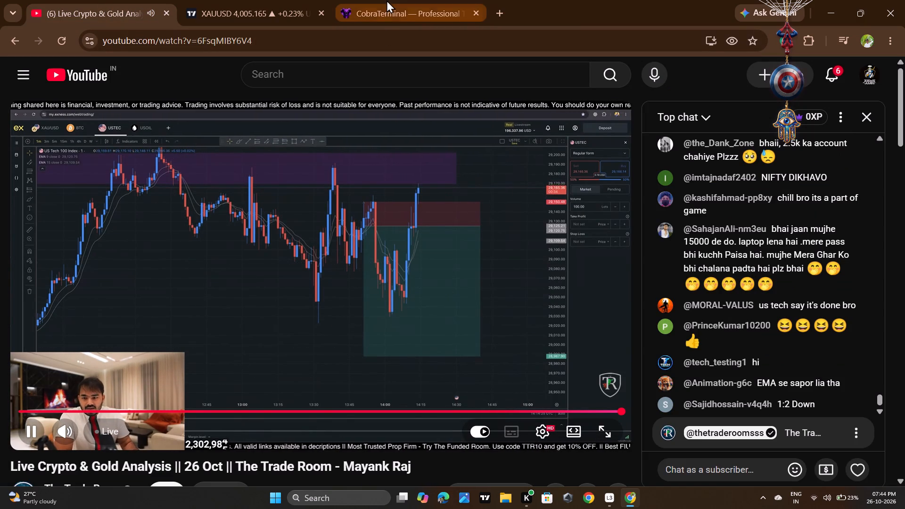
pyautogui.click(302, 0)
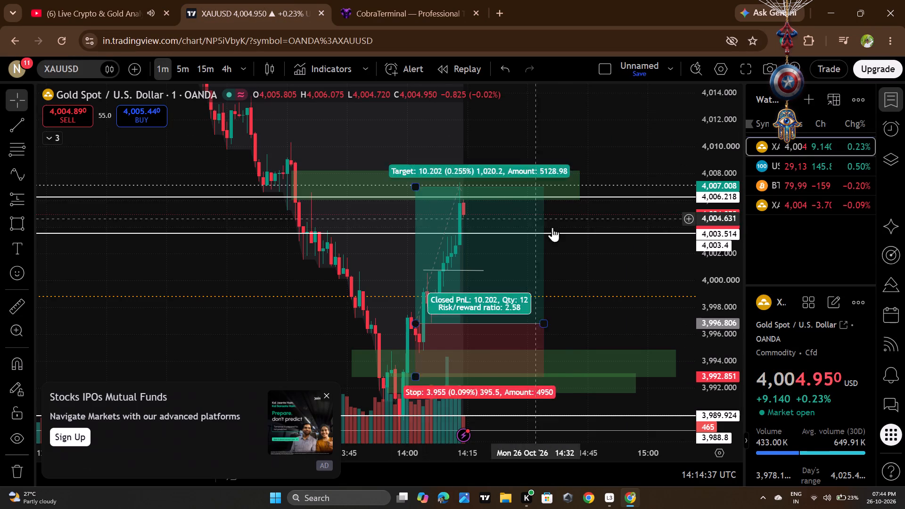
pyautogui.scroll(1, 555, 229)
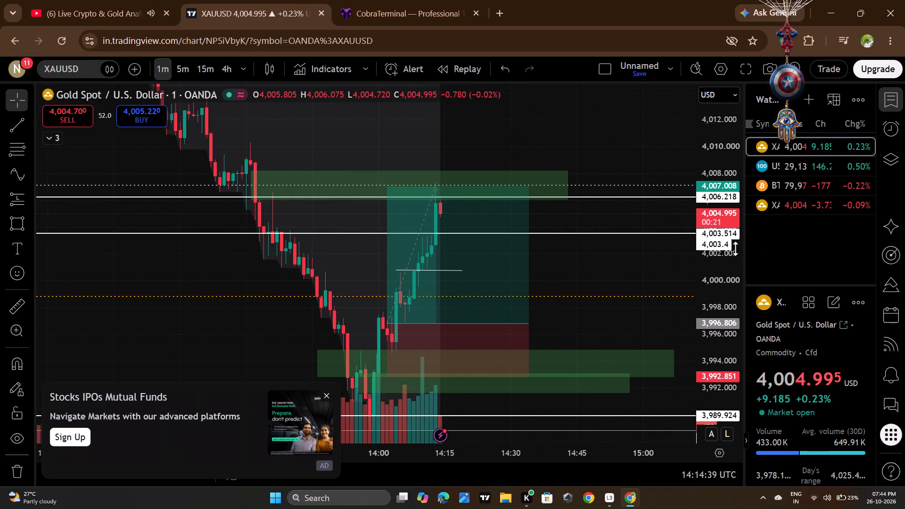
pyautogui.scroll(4, 718, 255)
pyautogui.scroll(-1, 718, 255)
pyautogui.scroll(4, 718, 255)
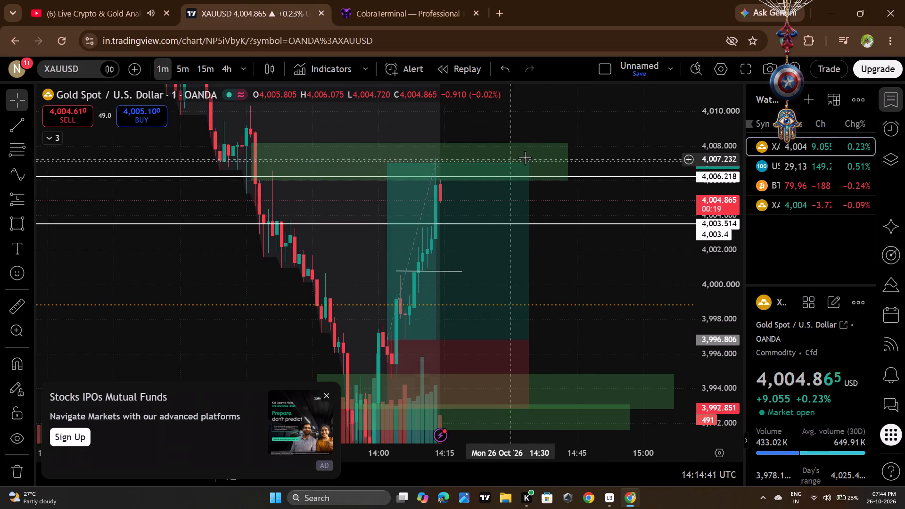
pyautogui.scroll(-2, 526, 158)
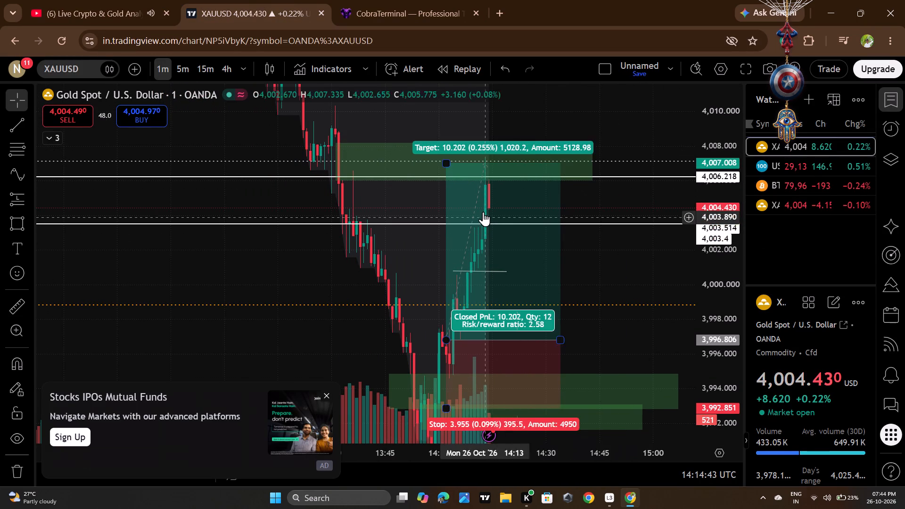
pyautogui.scroll(-6, 731, 238)
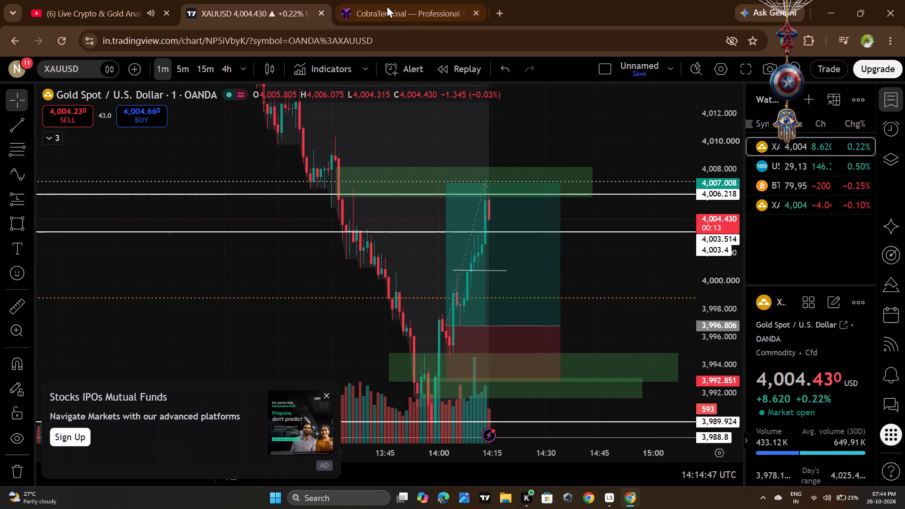
# Search Google for "funded cobra prop firm" in a new browser tab and open the FundedCobra website.
pyautogui.click(503, 10)
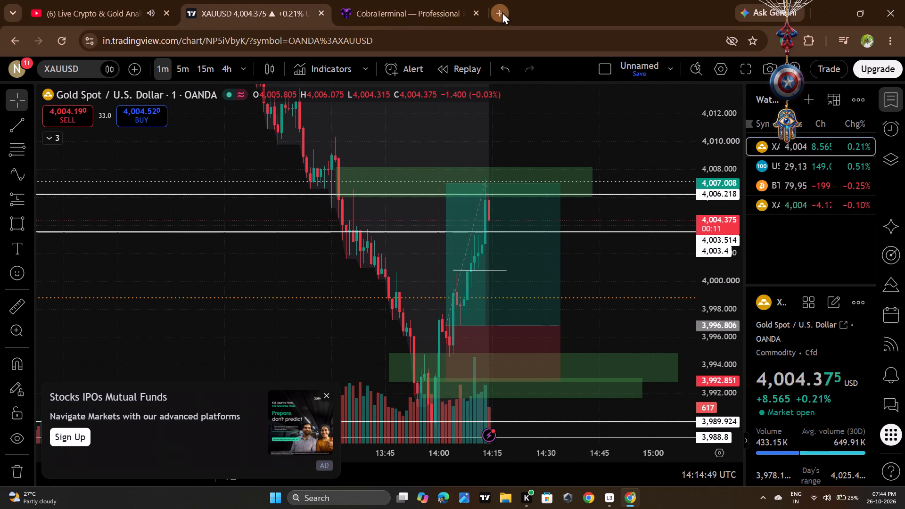
pyautogui.moveTo(340, 224); pyautogui.dragTo(340, 229)
pyautogui.click(341, 241)
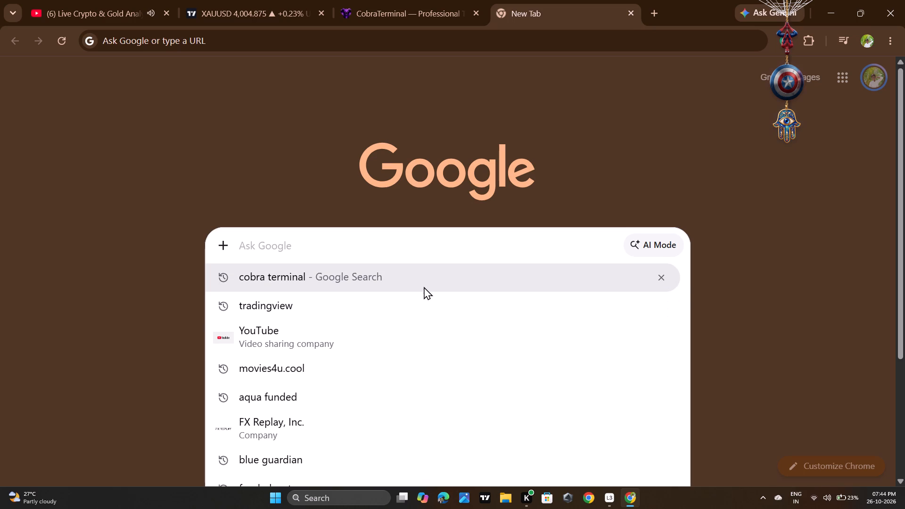
pyautogui.press('f')
pyautogui.press('u')
pyautogui.moveTo(356, 238); pyautogui.dragTo(356, 247)
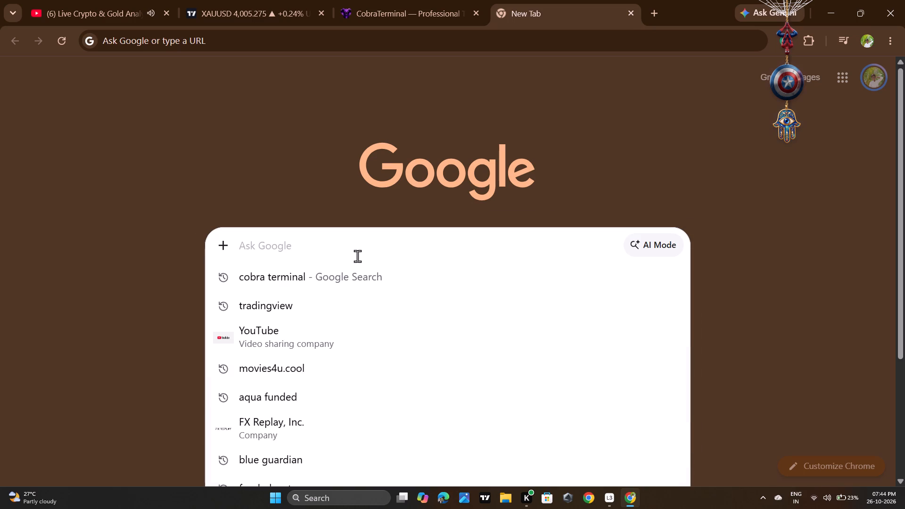
pyautogui.click(357, 256)
pyautogui.write('funded')
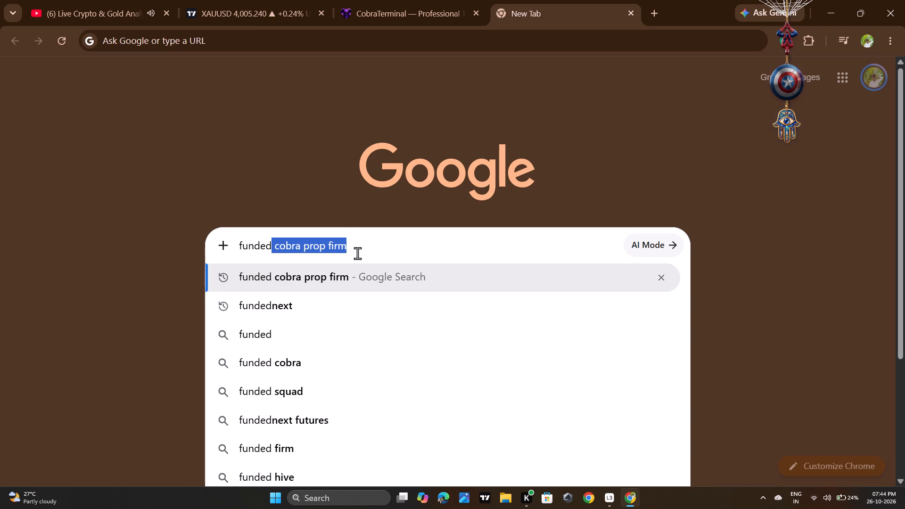
pyautogui.click(313, 277)
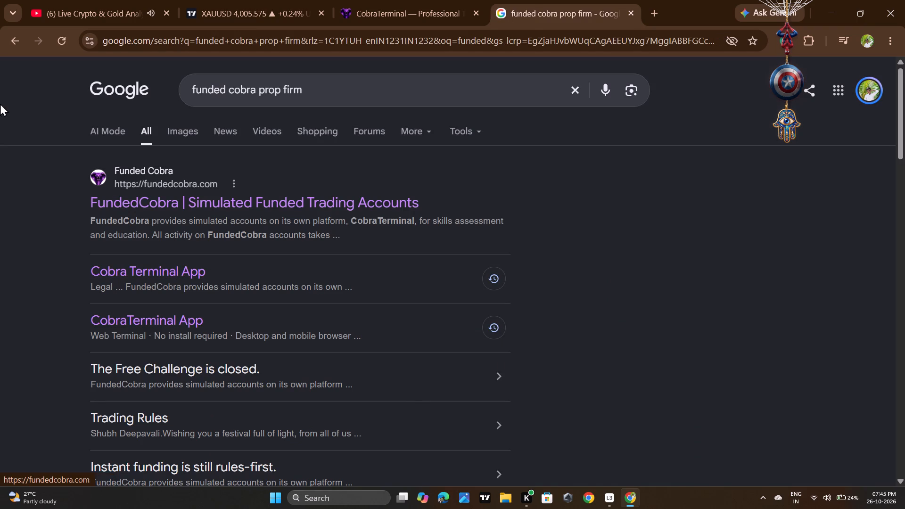
pyautogui.click(125, 198)
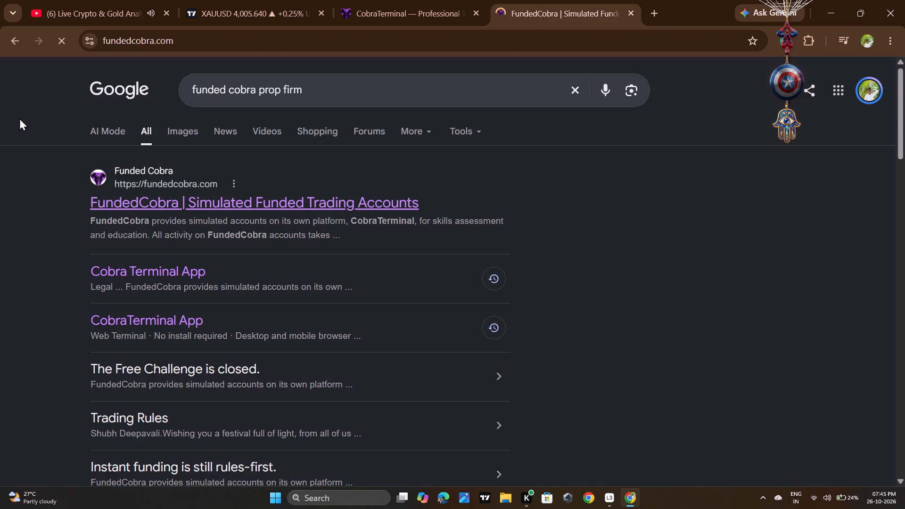
# Check XAUUSD's latest one-minute candles against the upper green zone in TradingView, and look in on the YouTube livestream.
pyautogui.click(228, 0)
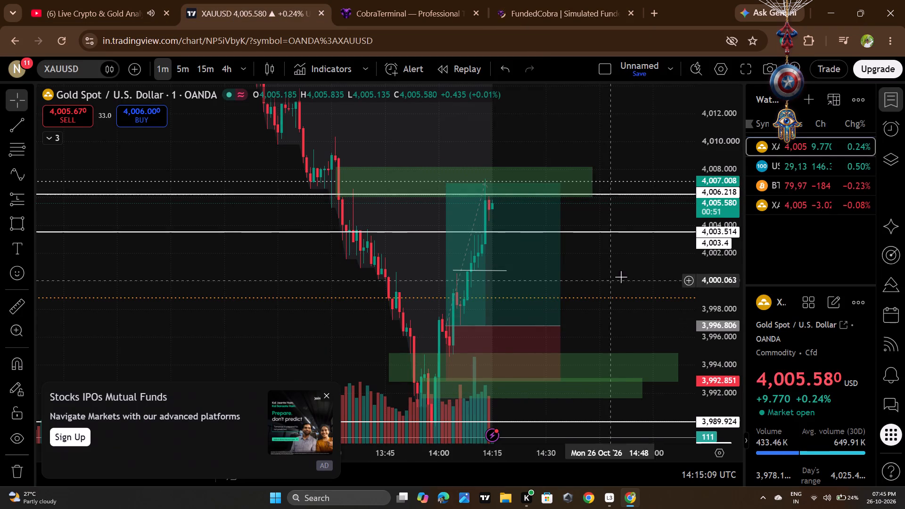
pyautogui.scroll(2, 621, 277)
pyautogui.moveTo(597, 297); pyautogui.dragTo(600, 318)
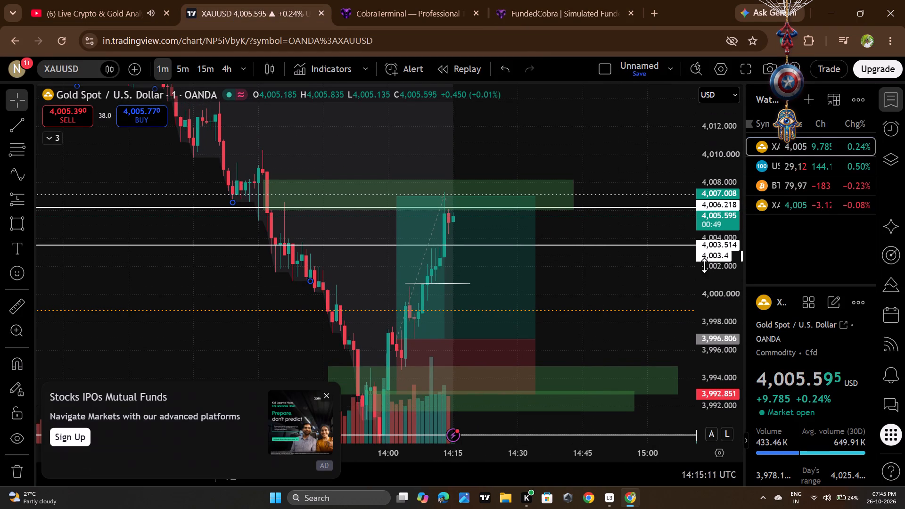
pyautogui.scroll(4, 704, 265)
pyautogui.scroll(-2, 704, 274)
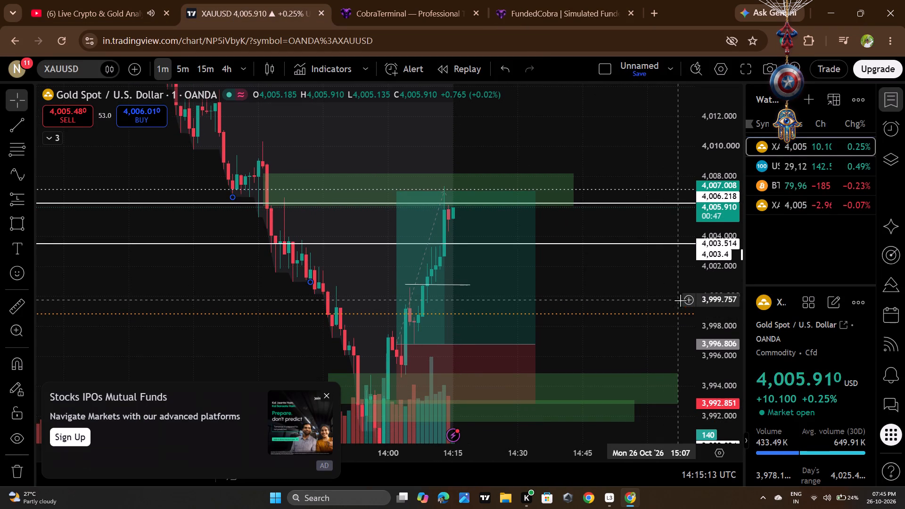
pyautogui.moveTo(655, 309); pyautogui.dragTo(661, 298)
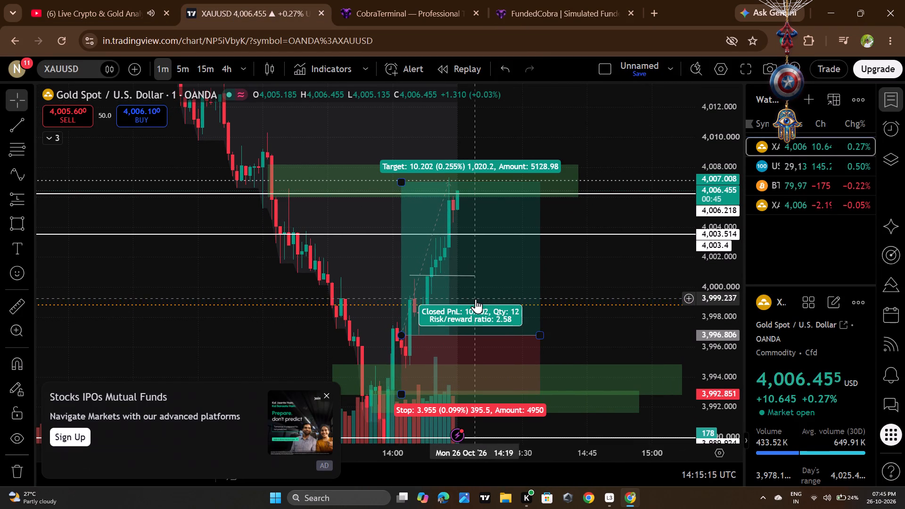
pyautogui.click(592, 250)
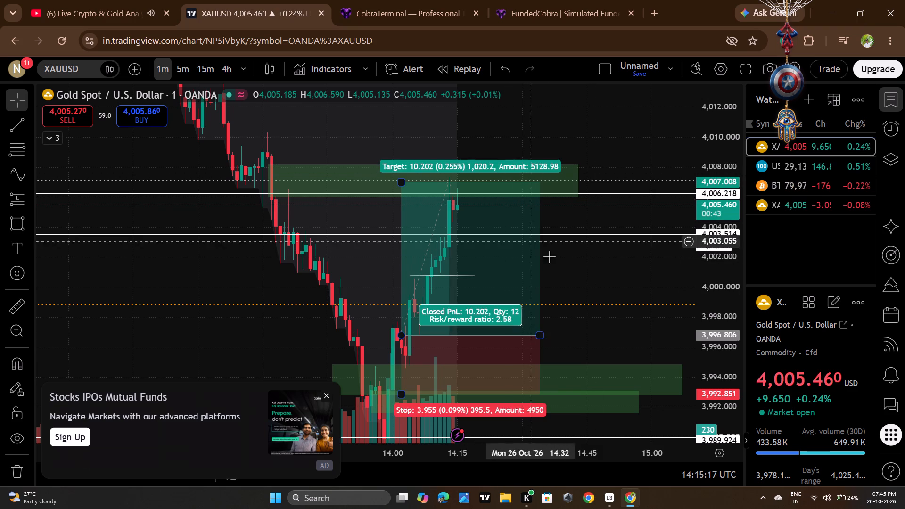
pyautogui.click(136, 0)
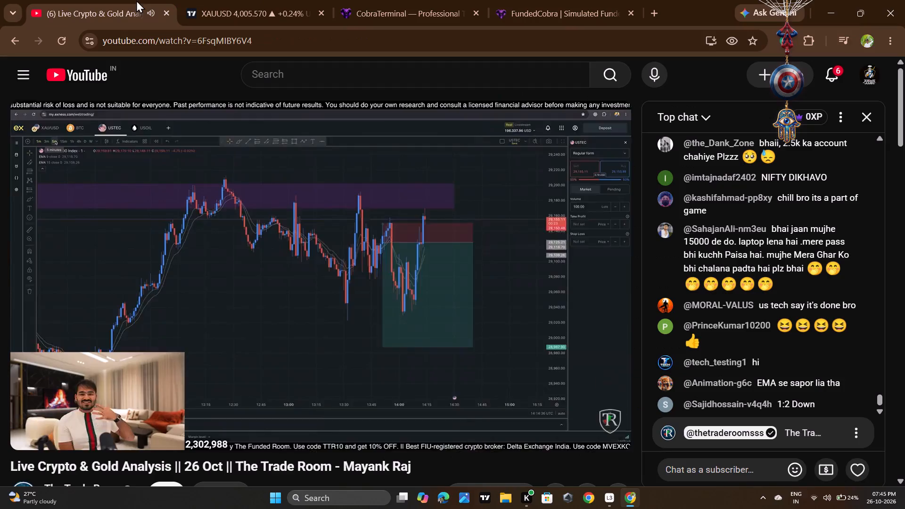
# Sign in to the FundedCobra trader portal with the saved credentials, completing the human verification.
pyautogui.click(525, 10)
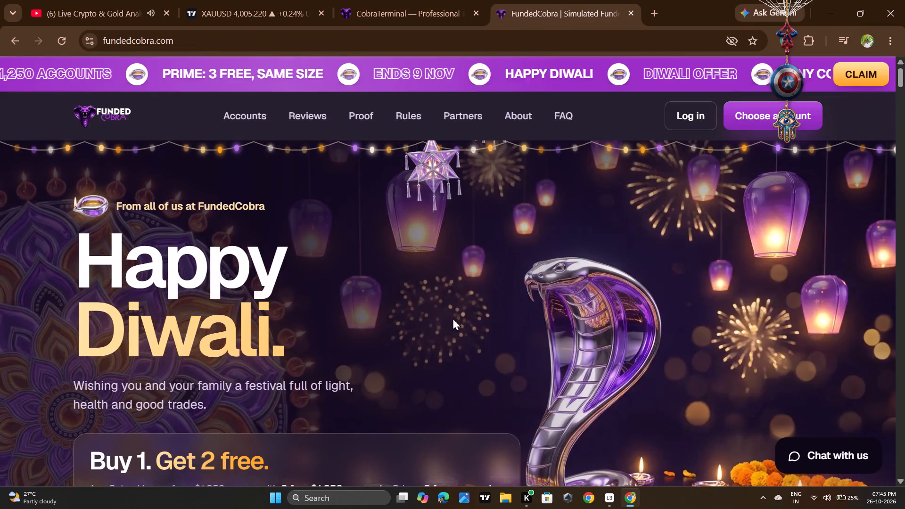
pyautogui.scroll(-4, 449, 270)
pyautogui.click(681, 81)
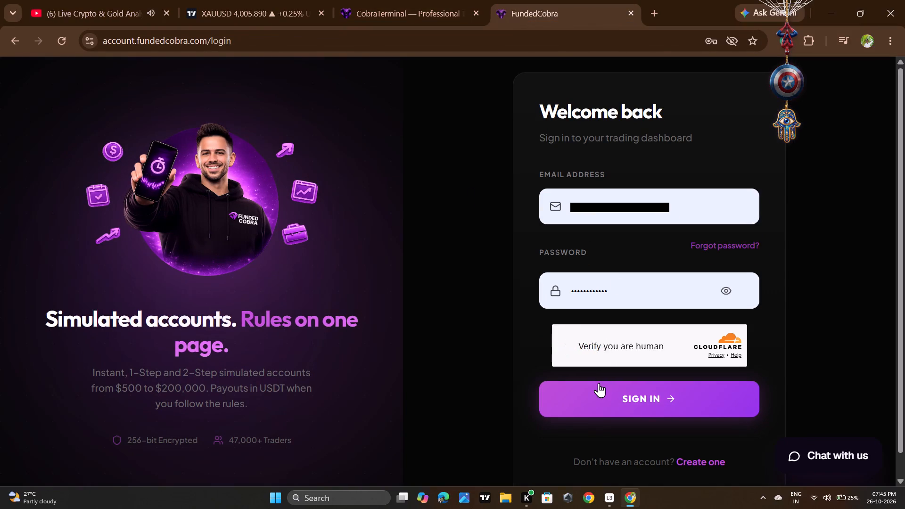
pyautogui.click(564, 343)
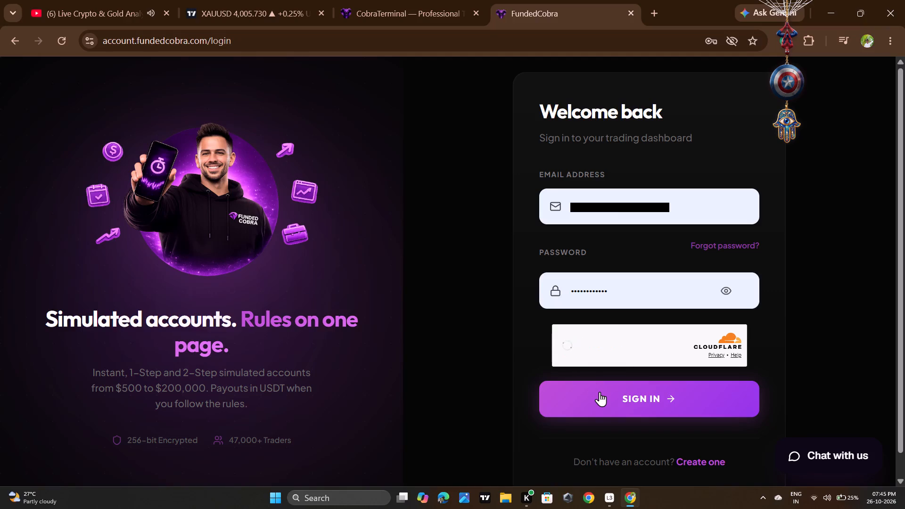
pyautogui.click(600, 392)
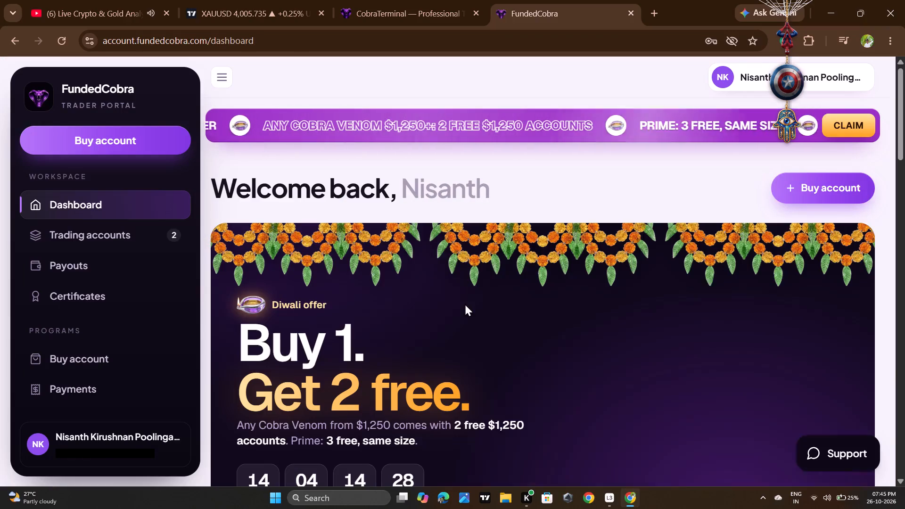
# Review the account balance, total profit and next Venom payout progress on the FundedCobra dashboard.
pyautogui.scroll(-8, 467, 318)
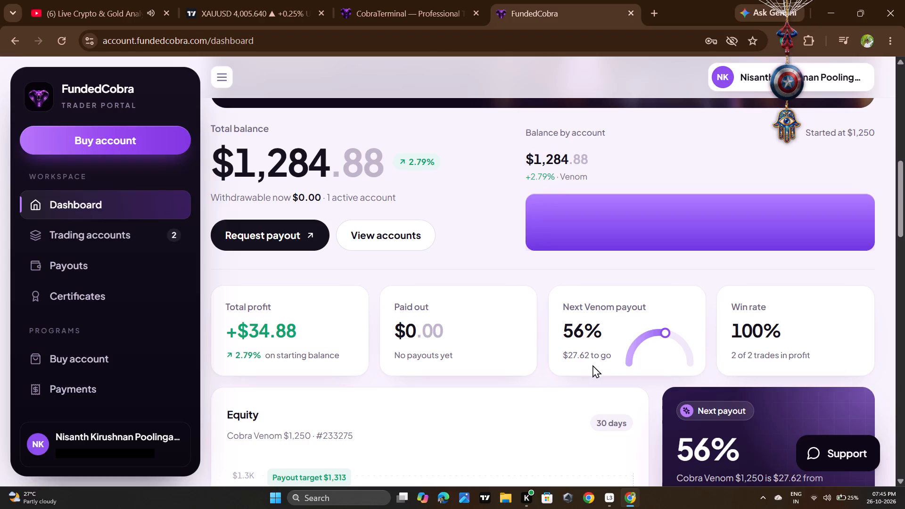
# Examine the equity chart, payout target progress and trading-rule statuses on the FundedCobra dashboard.
pyautogui.scroll(-3, 715, 394)
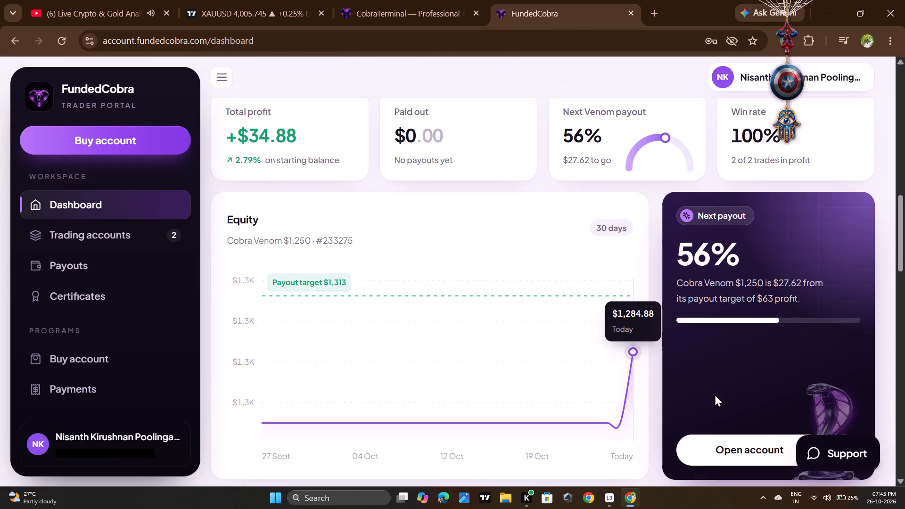
pyautogui.scroll(-4, 715, 396)
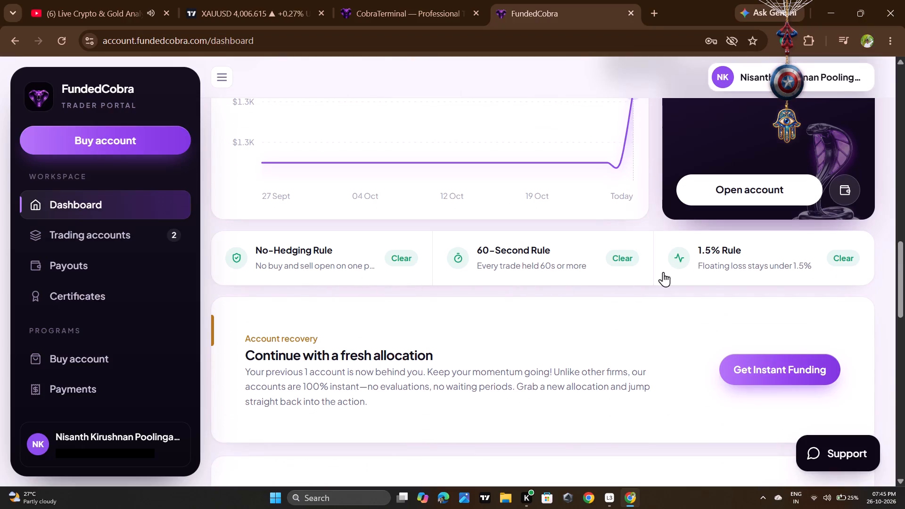
pyautogui.scroll(3, 583, 405)
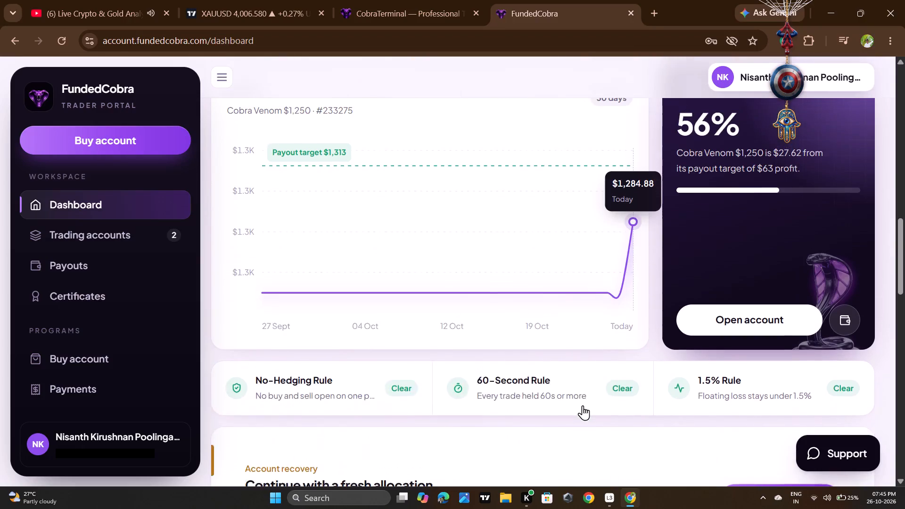
pyautogui.scroll(7, 583, 405)
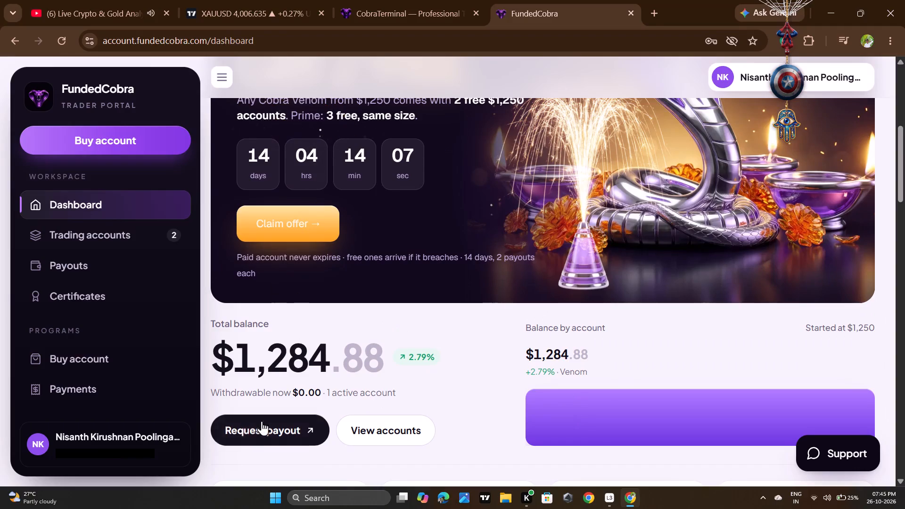
# Open the trading accounts overview and compare the balances and profits of the two Cobra Venom accounts.
pyautogui.click(122, 243)
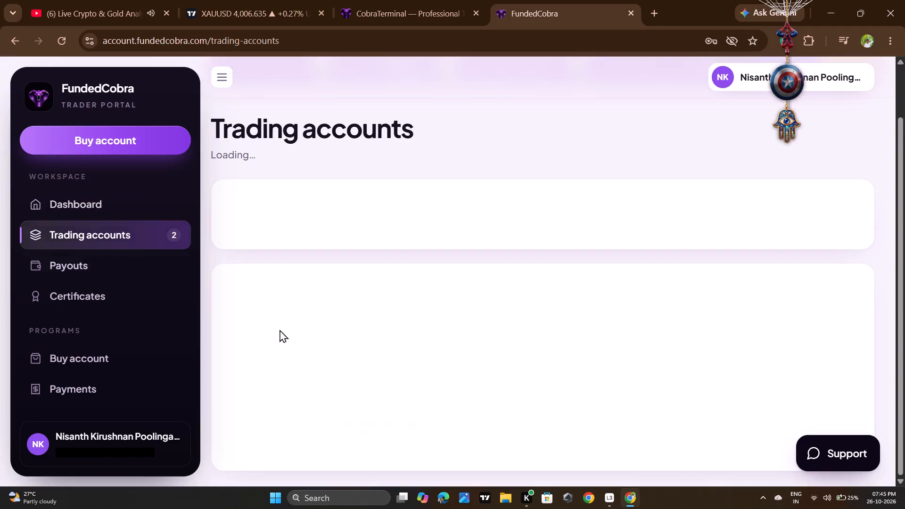
pyautogui.scroll(-3, 290, 329)
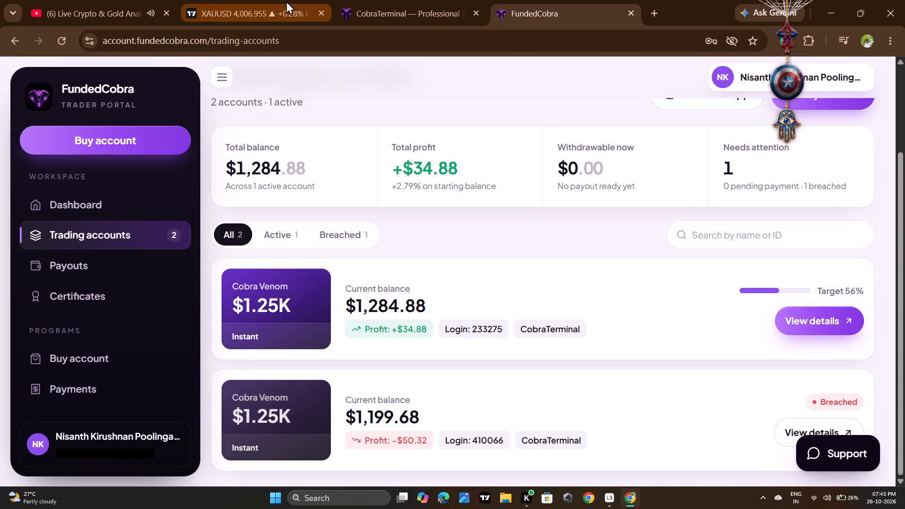
# In TradingView, raise the long position's target on the XAUUSD one-minute chart to about 4,008.35, near the top of the upper green zone.
pyautogui.click(286, 1)
pyautogui.moveTo(581, 263); pyautogui.dragTo(582, 295)
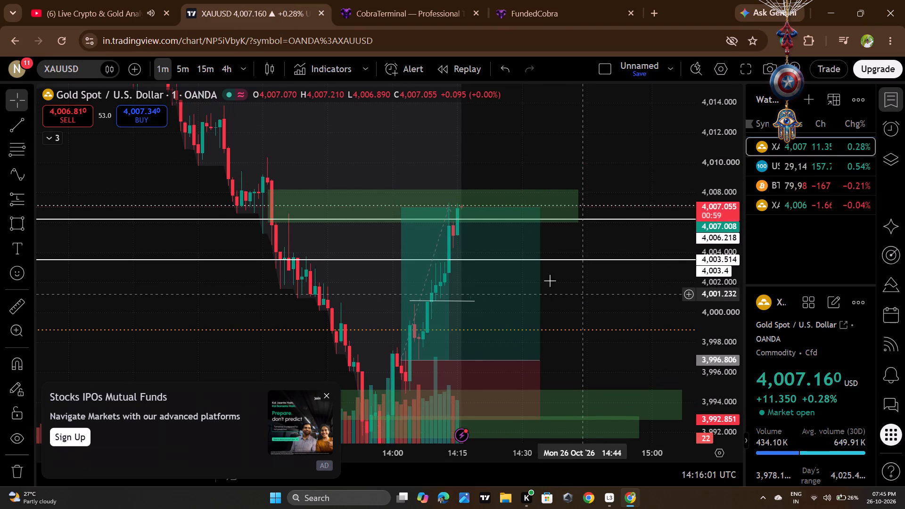
pyautogui.moveTo(401, 205); pyautogui.dragTo(412, 192)
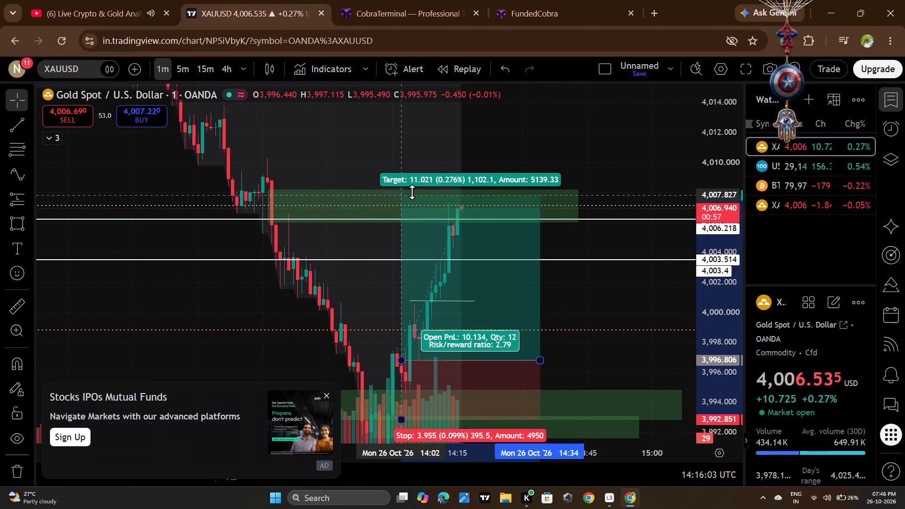
pyautogui.moveTo(412, 192); pyautogui.dragTo(414, 188)
pyautogui.click(625, 299)
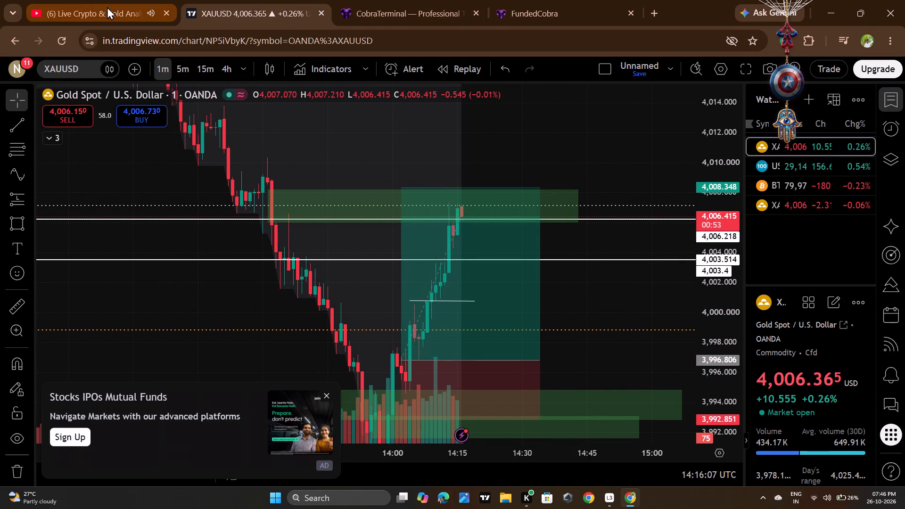
# Back in FundedCobra, open the active Cobra Venom account's details and review its withdrawal target, trading days and loss limits.
pyautogui.click(544, 0)
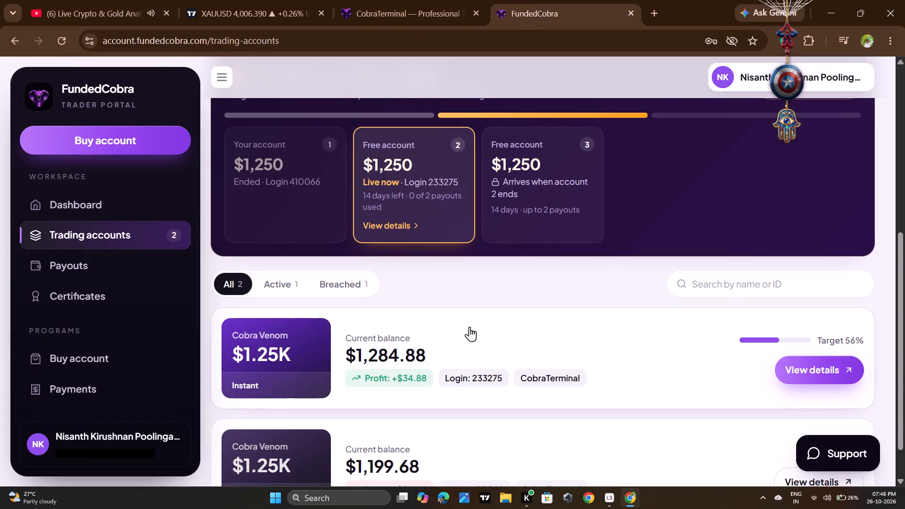
pyautogui.scroll(-2, 444, 312)
pyautogui.click(568, 293)
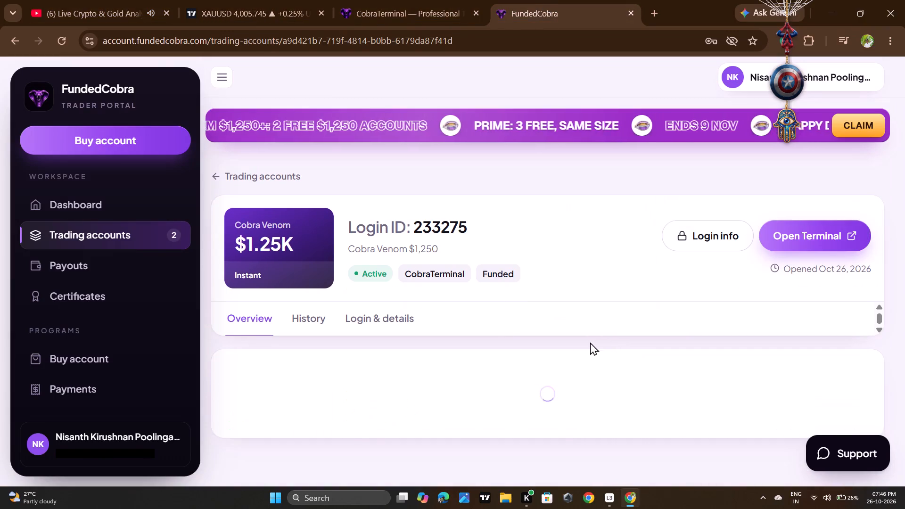
pyautogui.scroll(-3, 492, 335)
pyautogui.scroll(-4, 389, 425)
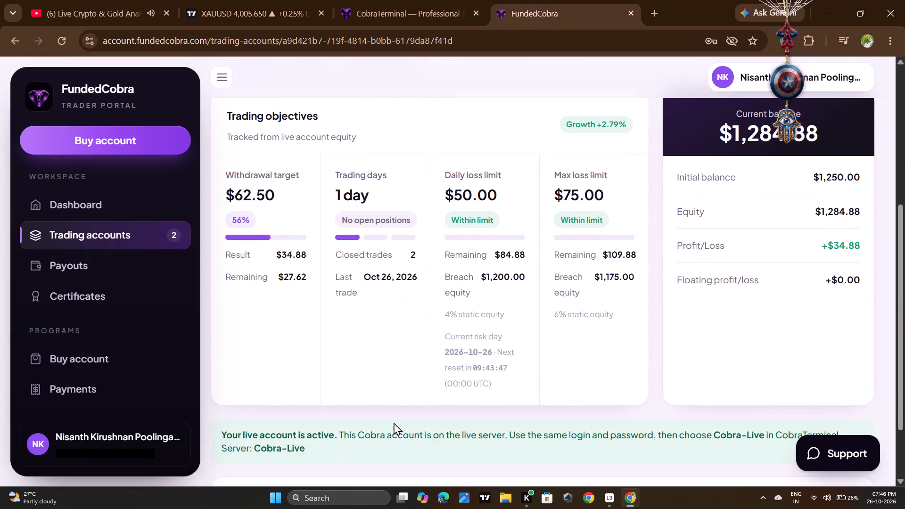
pyautogui.scroll(2, 437, 262)
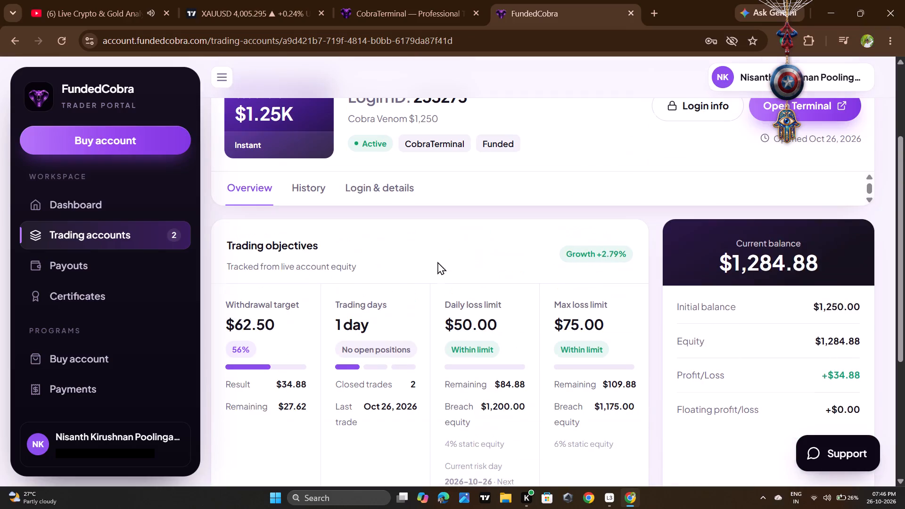
# Open the payouts page and read the payout request breakdown and payout conditions for the active Cobra Venom account.
pyautogui.click(97, 268)
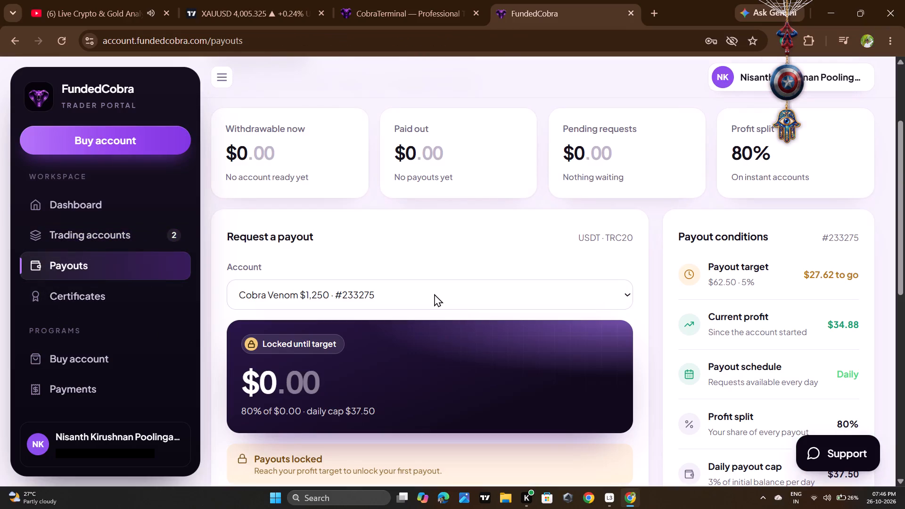
pyautogui.scroll(-4, 434, 293)
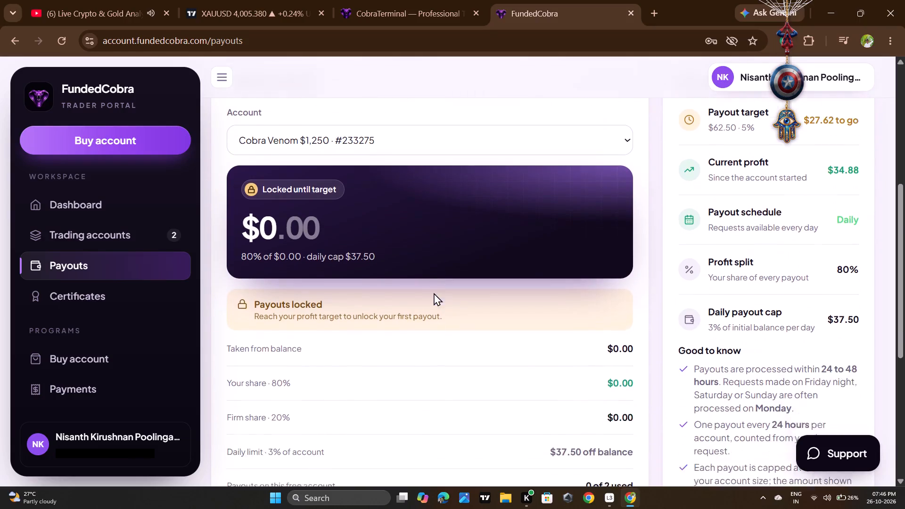
pyautogui.scroll(-3, 434, 293)
pyautogui.scroll(3, 434, 293)
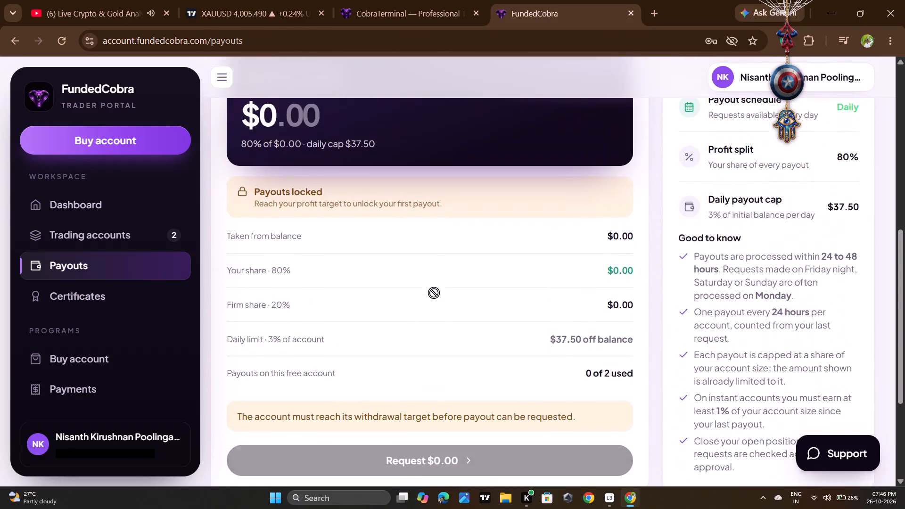
pyautogui.scroll(3, 434, 293)
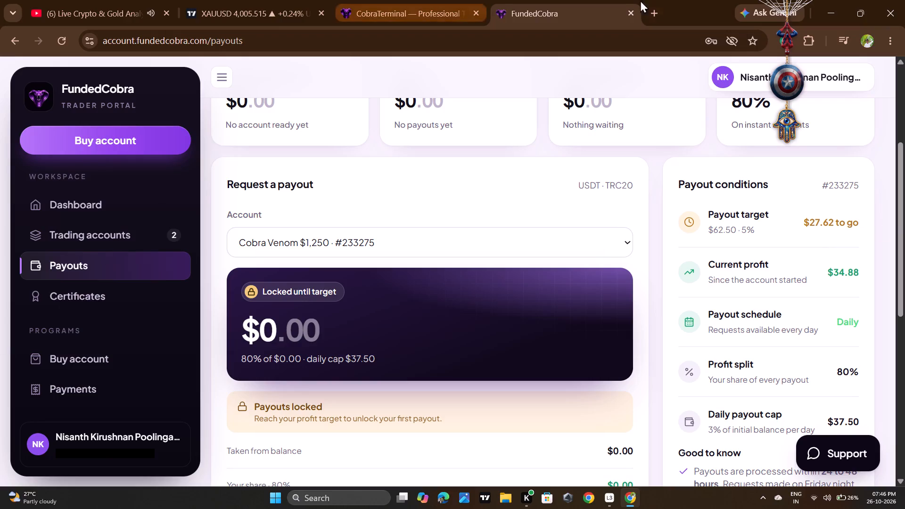
# Look in on the YouTube crypto and gold livestream and try to close its tab.
pyautogui.click(99, 8)
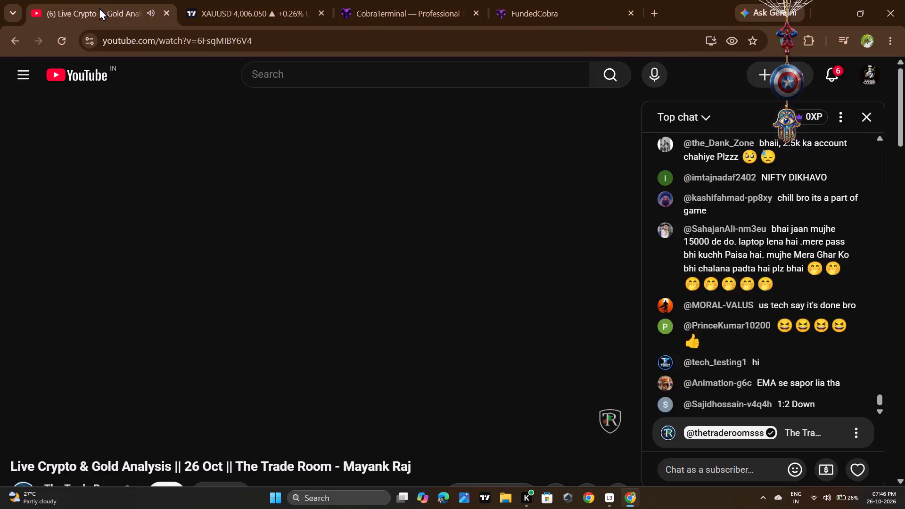
pyautogui.click(165, 14)
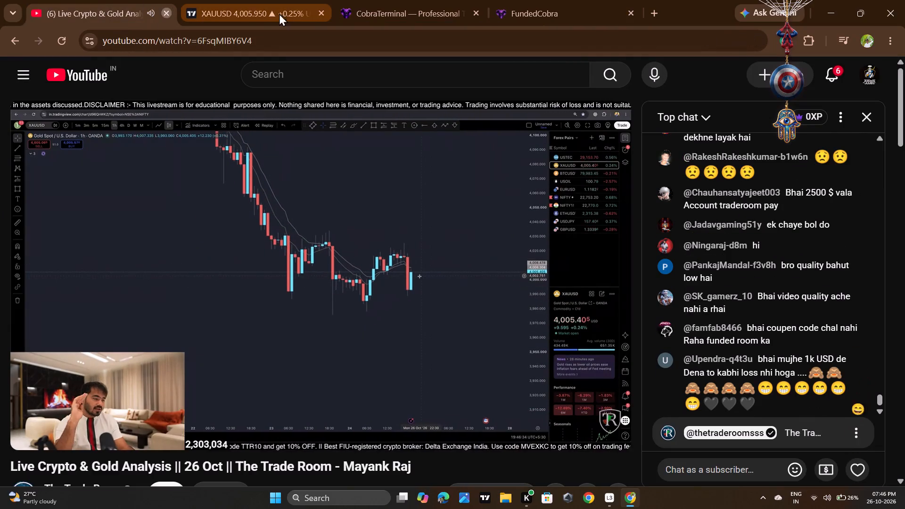
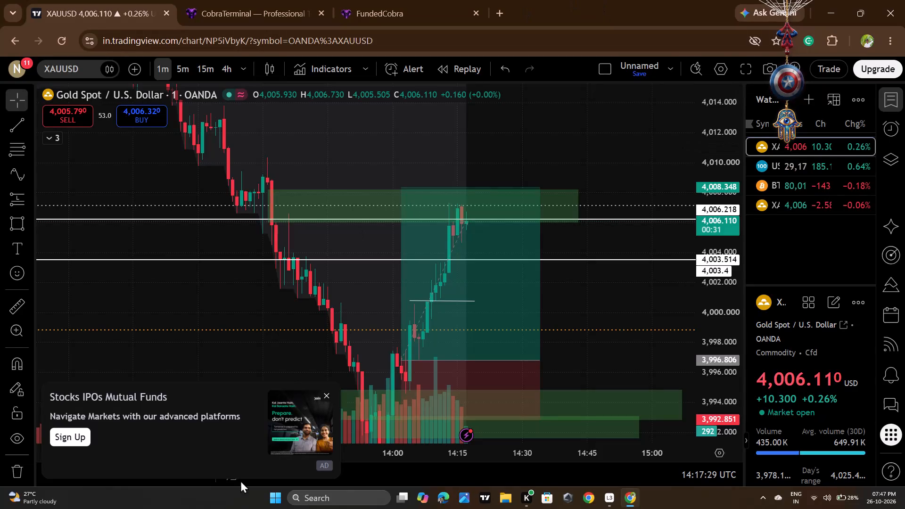
# Dismiss the advert on the XAUUSD chart and examine the lower support zones and the earlier session ranges.
pyautogui.click(322, 396)
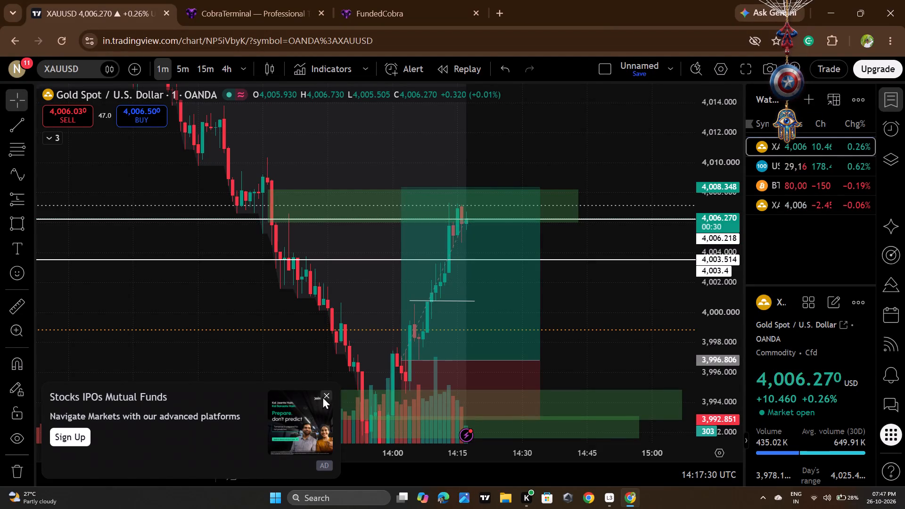
pyautogui.scroll(-3, 532, 352)
pyautogui.moveTo(647, 364); pyautogui.dragTo(604, 227)
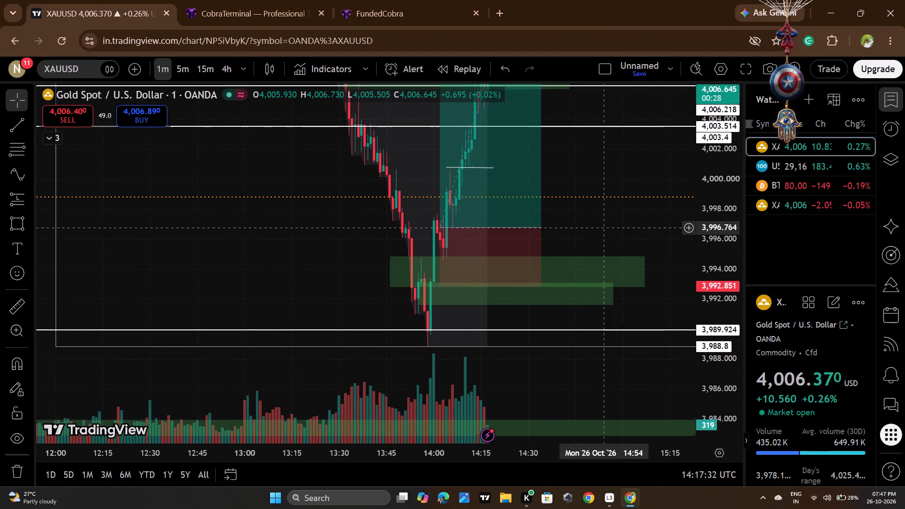
pyautogui.moveTo(604, 227); pyautogui.dragTo(604, 227)
pyautogui.scroll(-5, 706, 217)
pyautogui.scroll(-2, 524, 251)
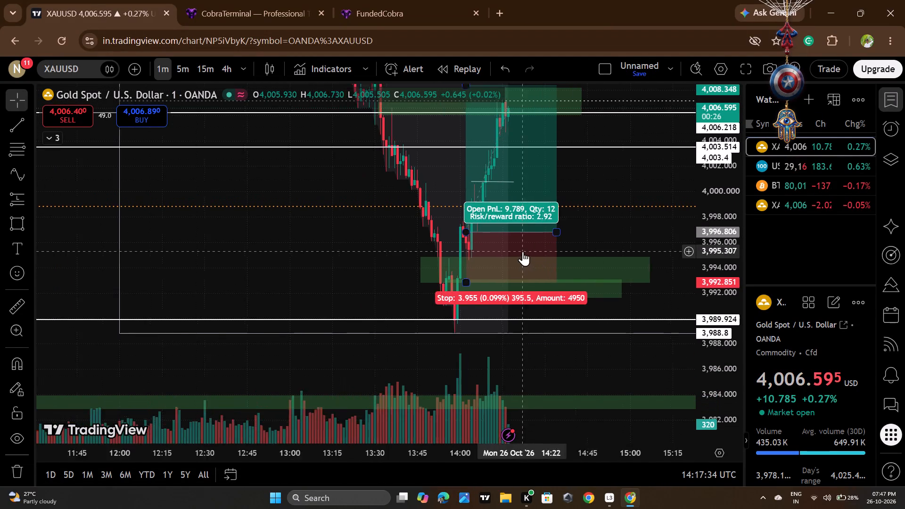
pyautogui.scroll(-1, 541, 319)
pyautogui.scroll(1, 519, 342)
pyautogui.scroll(-9, 493, 346)
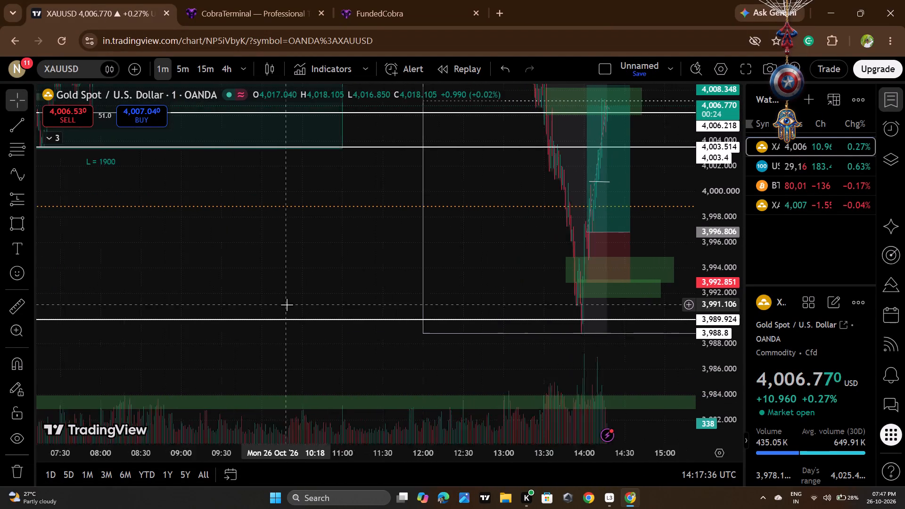
pyautogui.scroll(-7, 287, 304)
pyautogui.moveTo(535, 353); pyautogui.dragTo(542, 287)
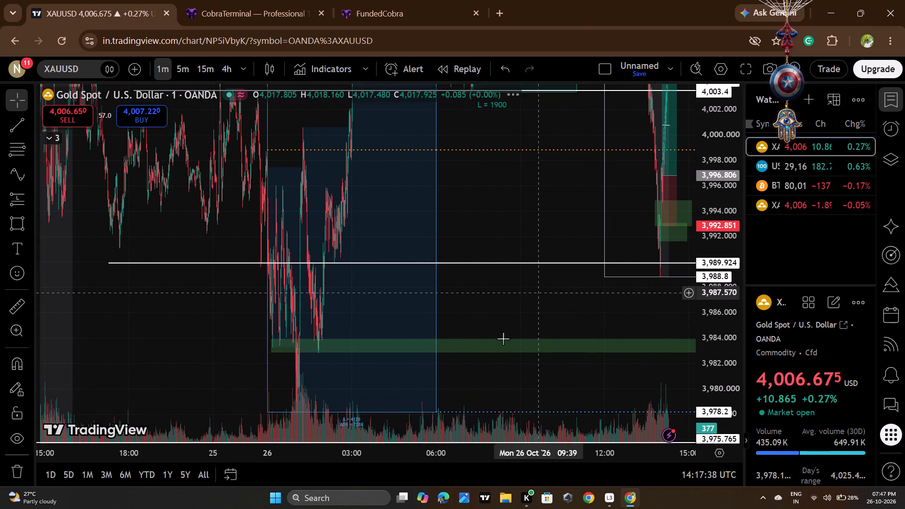
pyautogui.moveTo(484, 326); pyautogui.dragTo(500, 251)
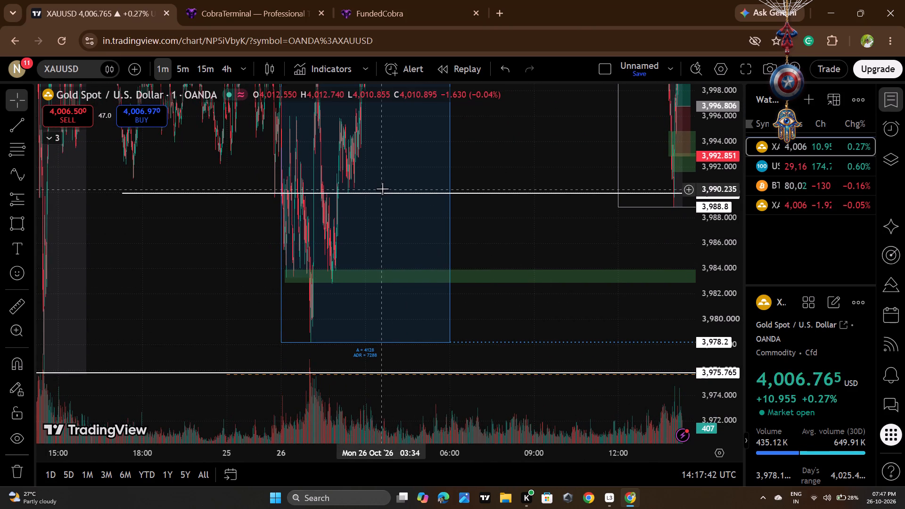
pyautogui.scroll(7, 383, 186)
pyautogui.scroll(-3, 375, 200)
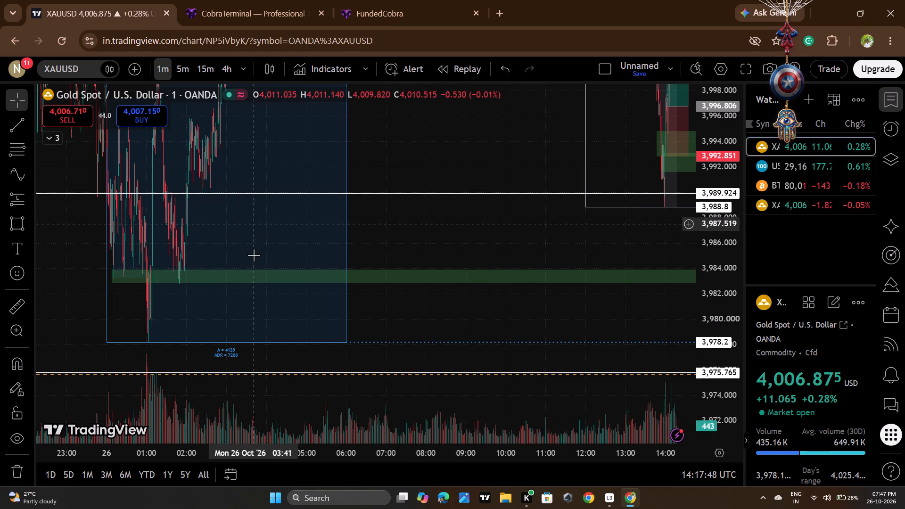
pyautogui.moveTo(513, 226); pyautogui.dragTo(385, 322)
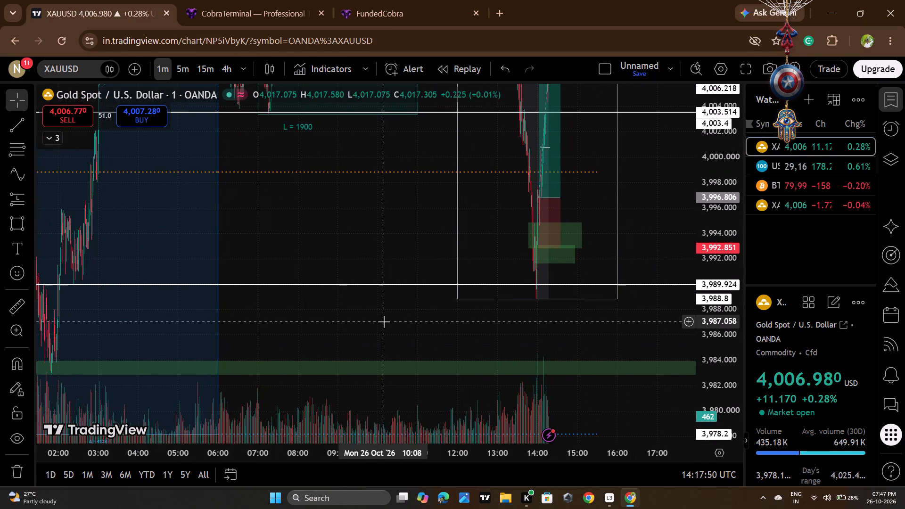
# Measure the price move from the long position's entry up into the upper green zone, then clear the measurement.
pyautogui.scroll(12, 484, 291)
pyautogui.scroll(3, 511, 246)
pyautogui.moveTo(489, 245); pyautogui.dragTo(716, 419)
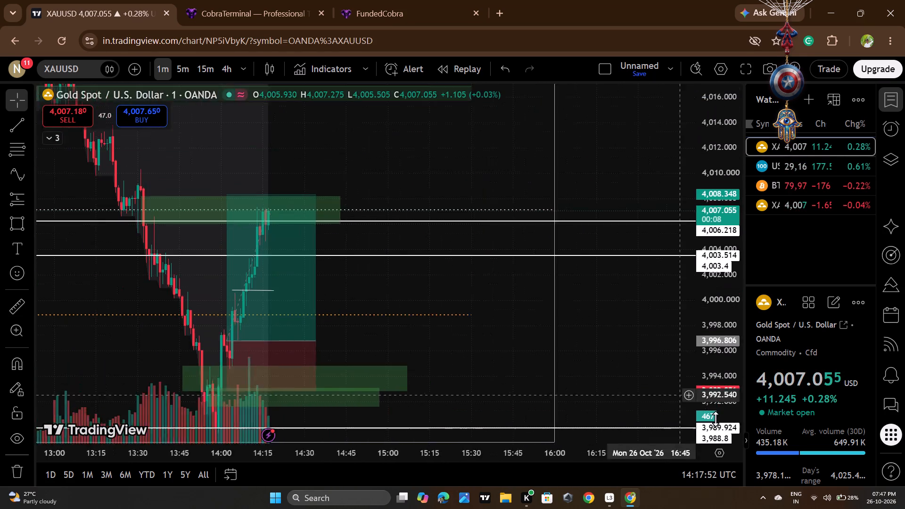
pyautogui.moveTo(716, 419); pyautogui.dragTo(724, 427)
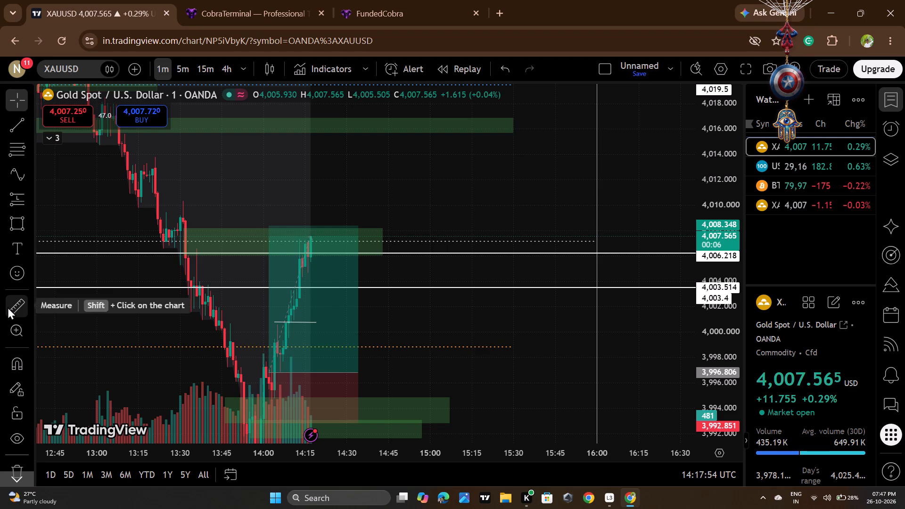
pyautogui.click(8, 307)
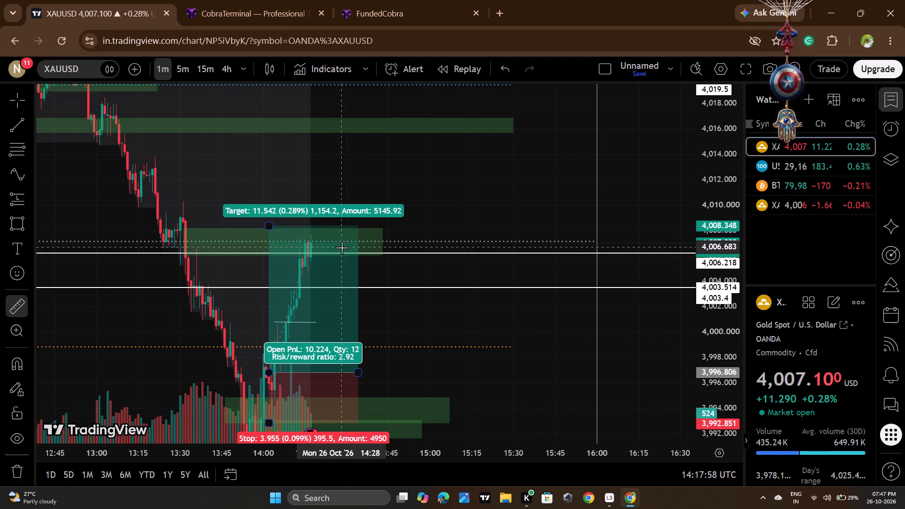
pyautogui.click(295, 372)
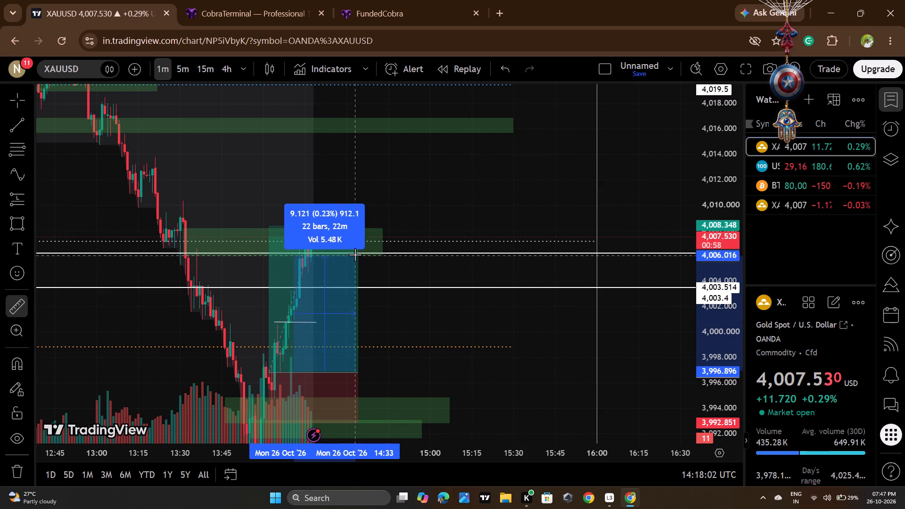
pyautogui.click(358, 241)
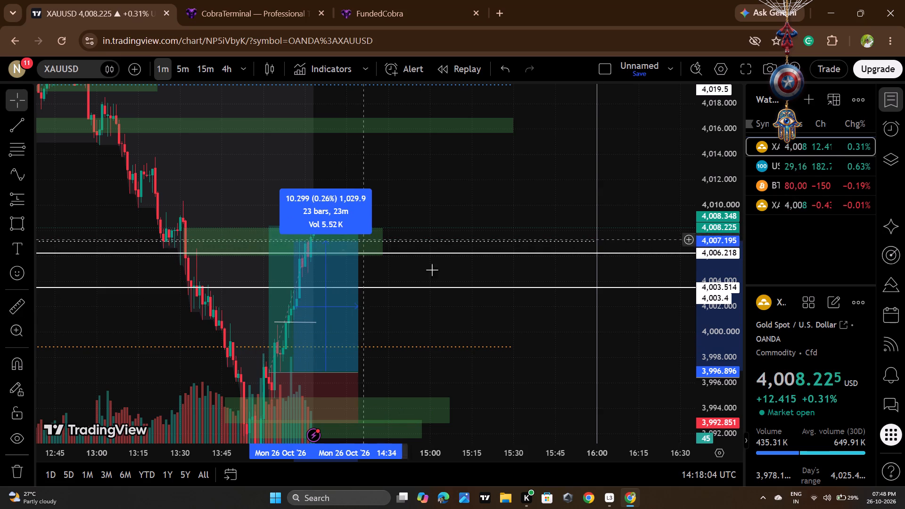
pyautogui.click(480, 349)
# Close the CobraTerminal tab and bring up the FundedCobra payouts page.
pyautogui.scroll(-3, 601, 318)
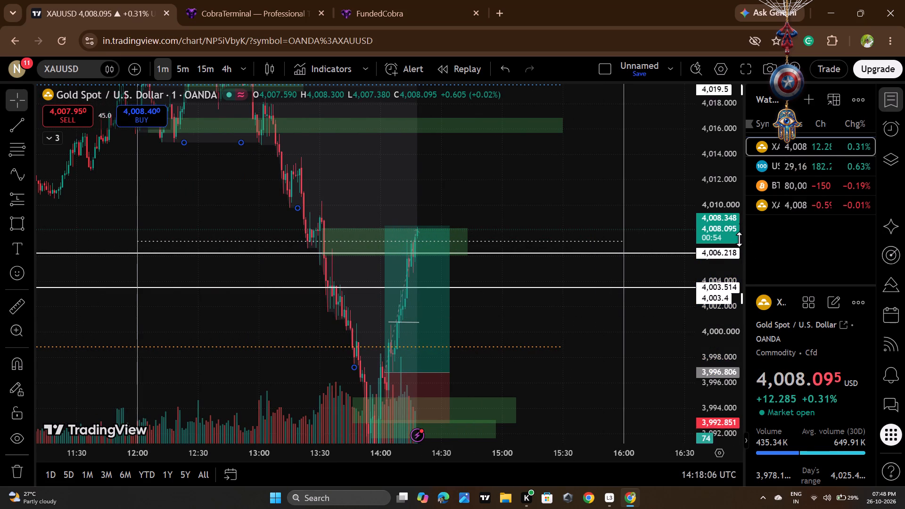
pyautogui.scroll(6, 717, 250)
pyautogui.scroll(4, 563, 300)
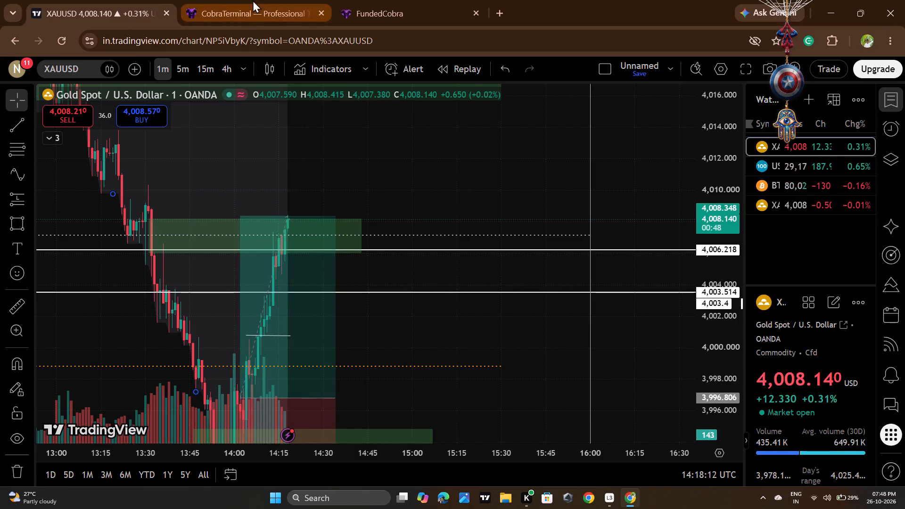
pyautogui.moveTo(253, 0); pyautogui.dragTo(254, 4)
pyautogui.click(375, 0)
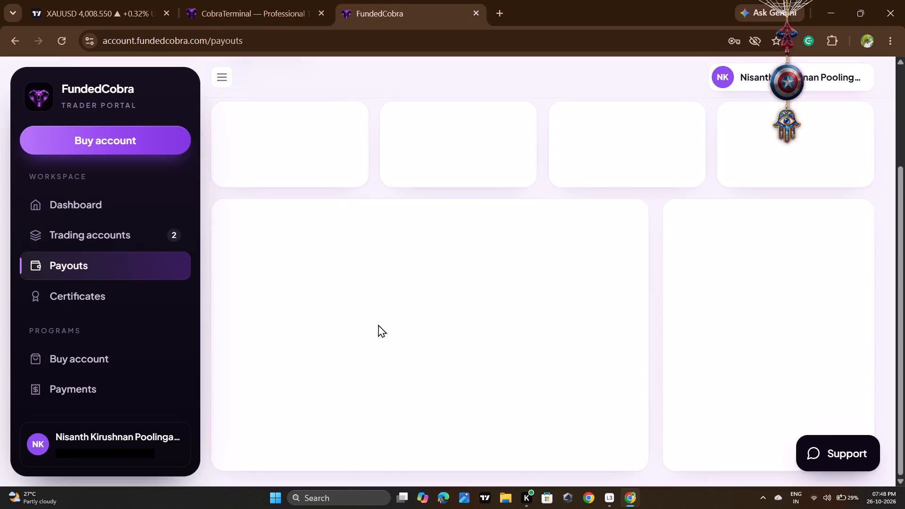
pyautogui.click(319, 14)
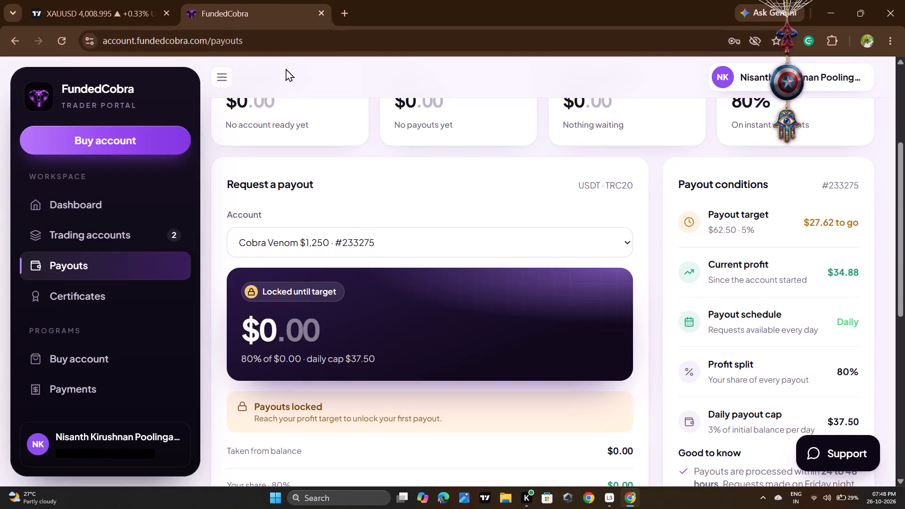
# Open the FundedCobra trading accounts page and review the account summary, Diwali offer purchase and both Cobra Venom accounts.
pyautogui.scroll(5, 420, 296)
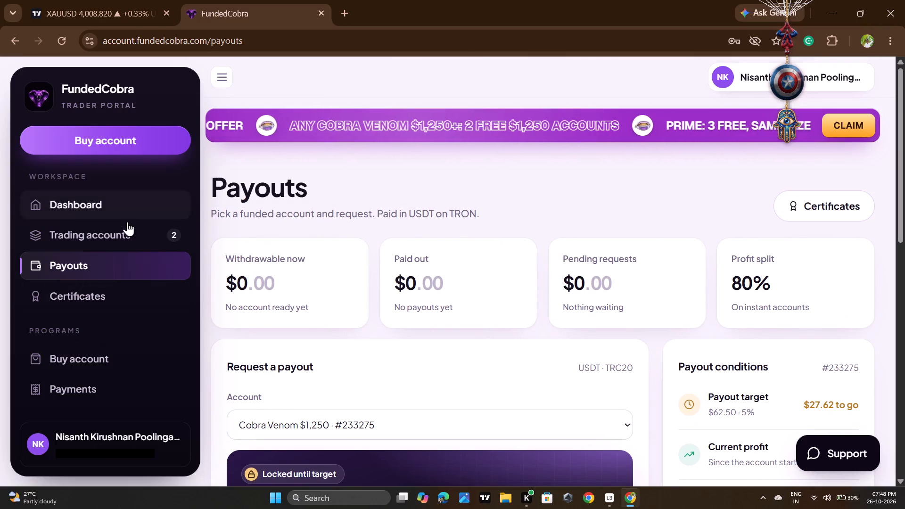
pyautogui.click(129, 240)
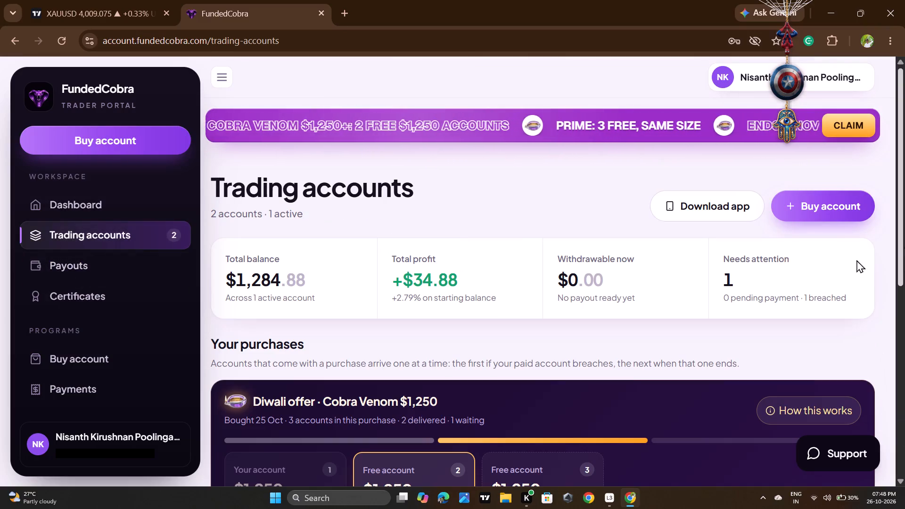
pyautogui.scroll(-1, 585, 312)
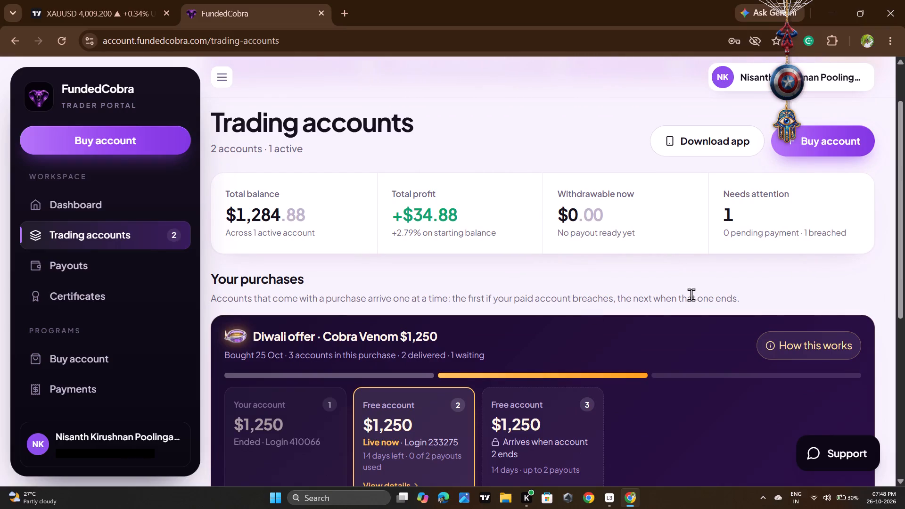
pyautogui.scroll(-2, 545, 320)
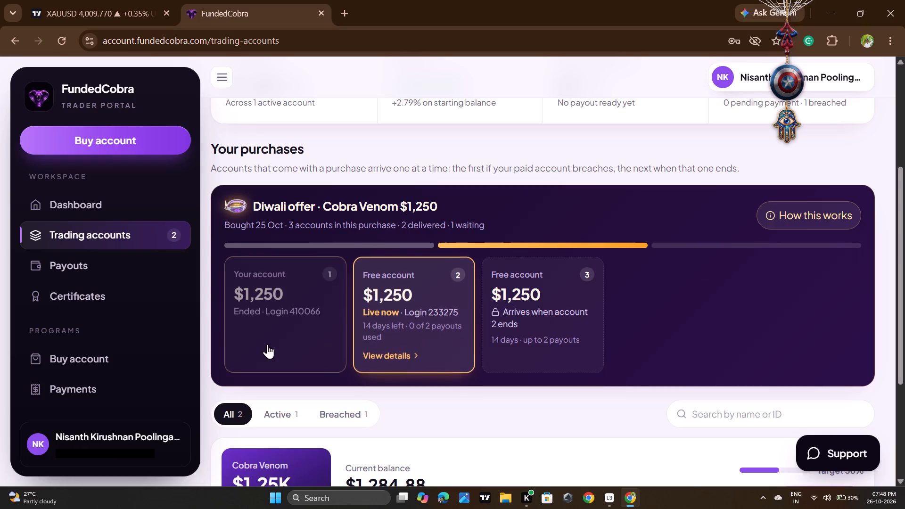
pyautogui.scroll(-4, 267, 342)
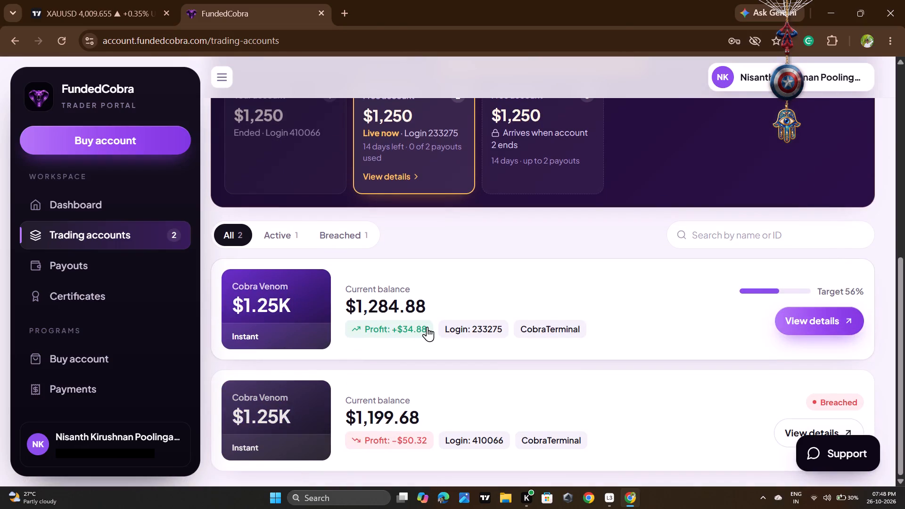
pyautogui.scroll(5, 427, 327)
# Back in TradingView, raise the long position's target on the XAUUSD one-minute chart to about 4,010.11.
pyautogui.click(164, 0)
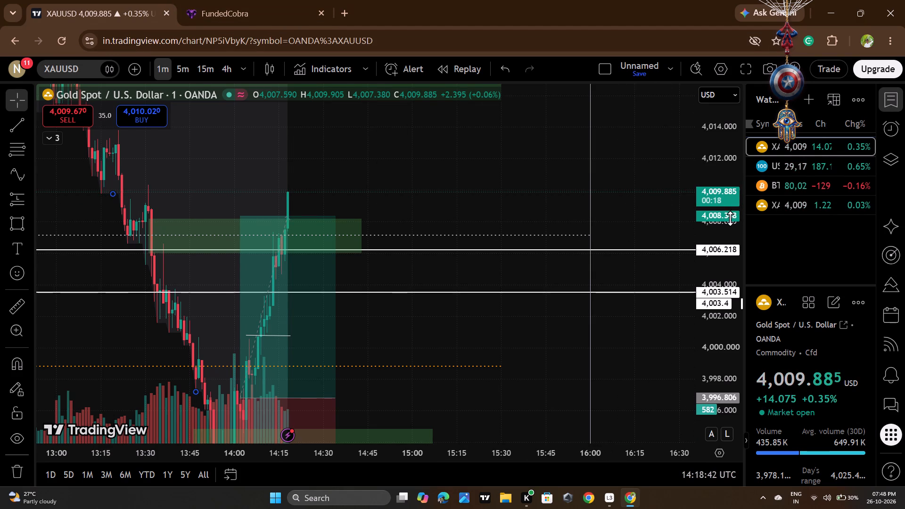
pyautogui.scroll(-3, 730, 218)
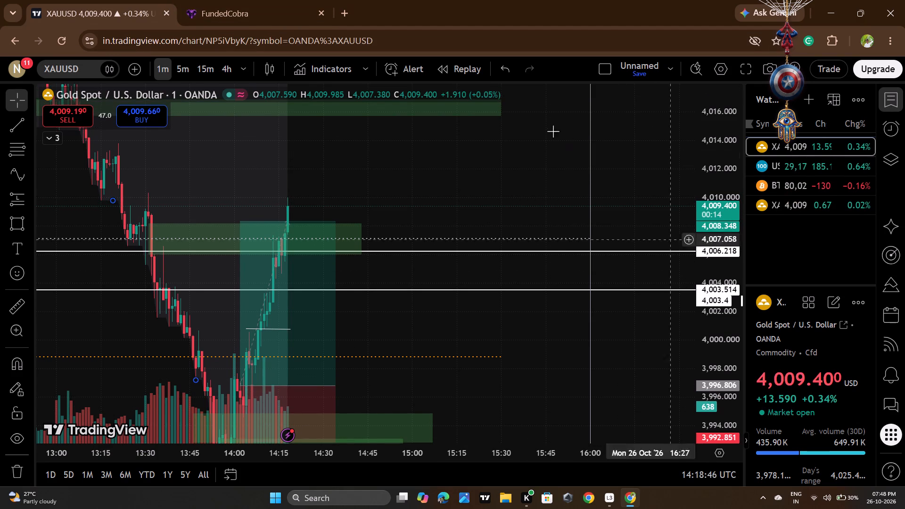
pyautogui.moveTo(240, 222); pyautogui.dragTo(268, 196)
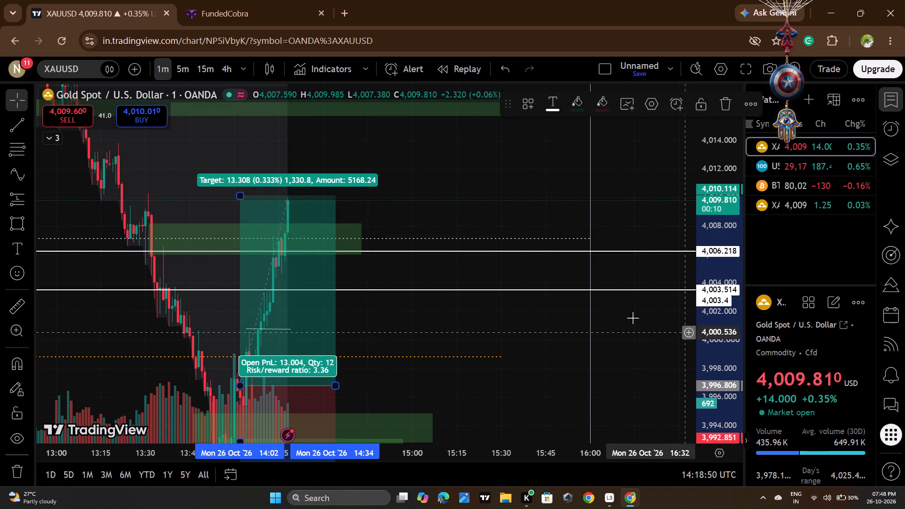
# Draw a Fibonacci retracement from the swing high at about 4,025.66 down to the swing low at about 3,989.04.
pyautogui.scroll(-6, 688, 216)
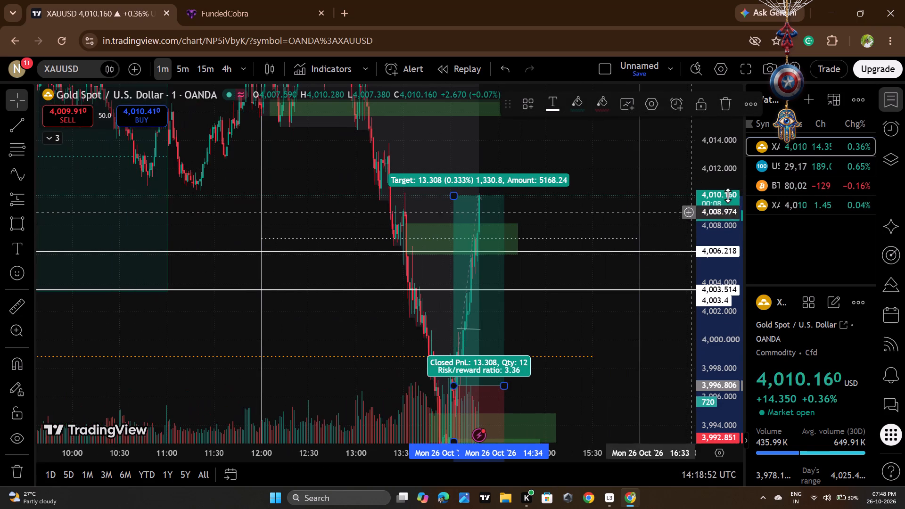
pyautogui.scroll(-15, 734, 191)
pyautogui.click(641, 235)
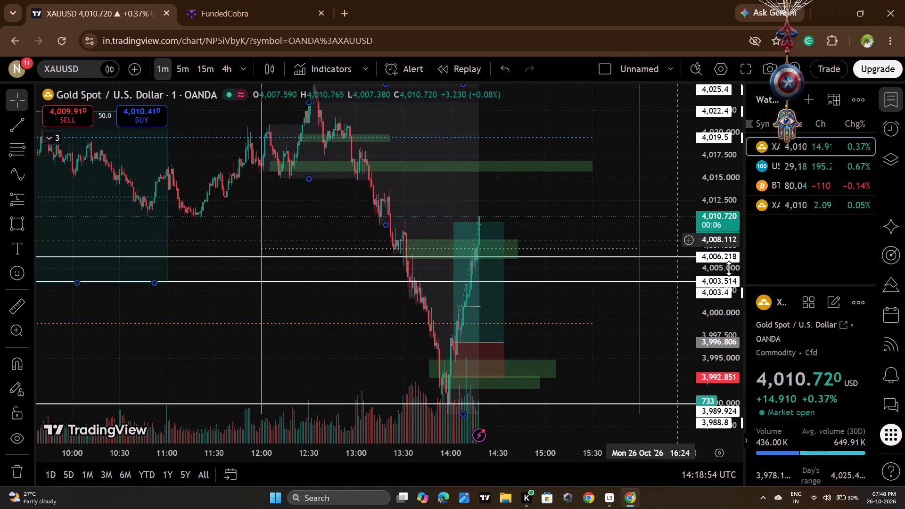
pyautogui.moveTo(642, 344); pyautogui.dragTo(646, 296)
pyautogui.scroll(-4, 739, 247)
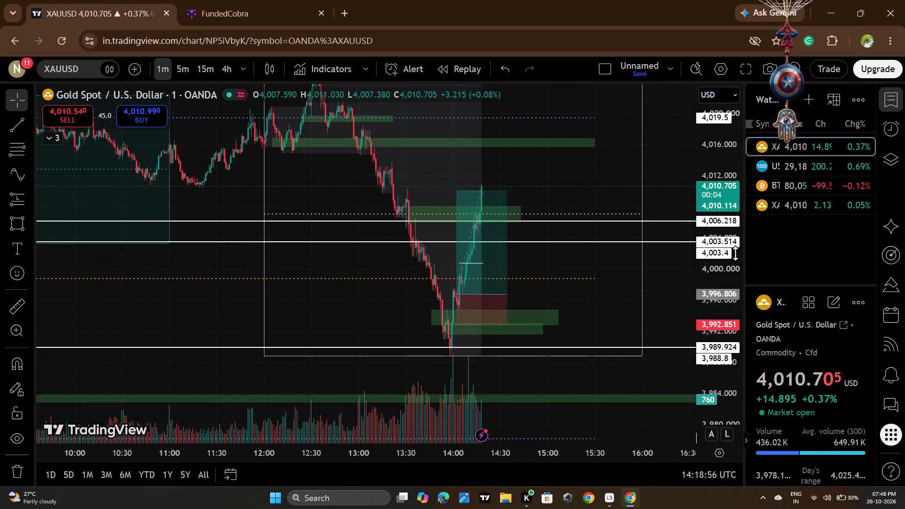
pyautogui.scroll(-4, 735, 253)
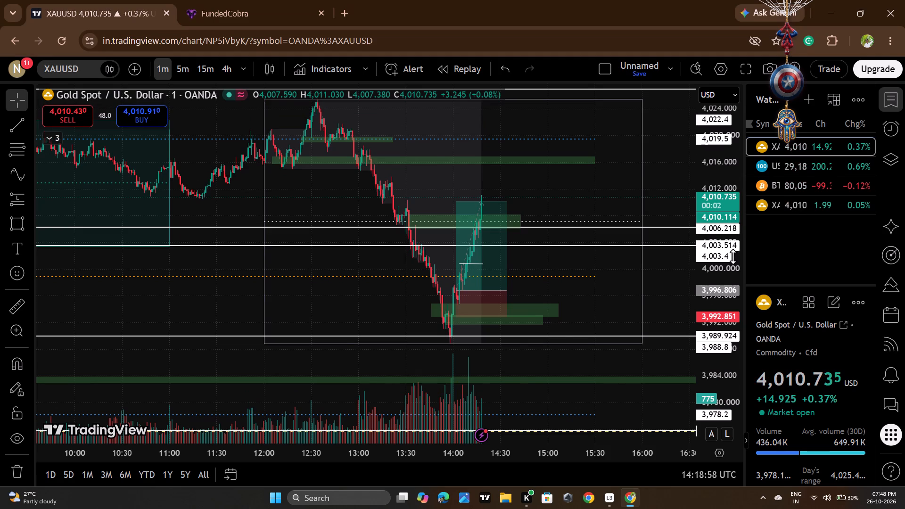
pyautogui.scroll(-3, 690, 257)
pyautogui.moveTo(344, 303); pyautogui.dragTo(290, 337)
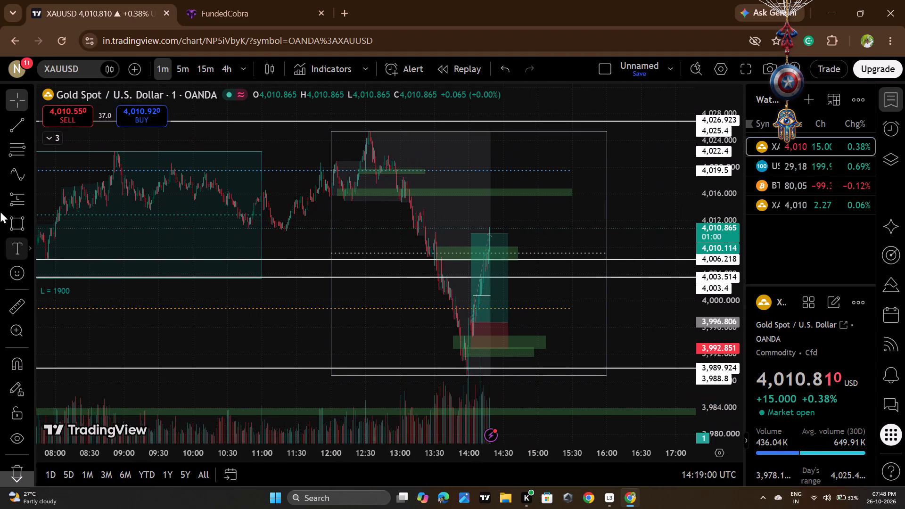
pyautogui.click(17, 149)
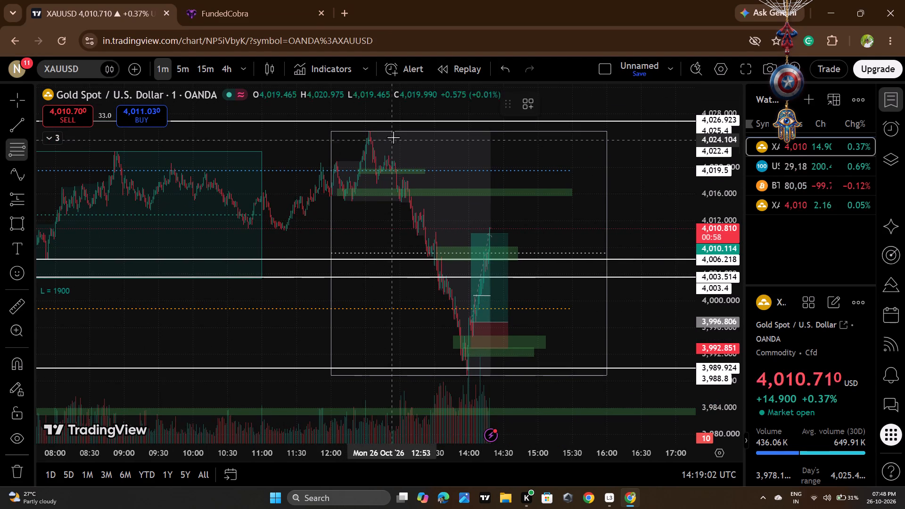
pyautogui.click(369, 130)
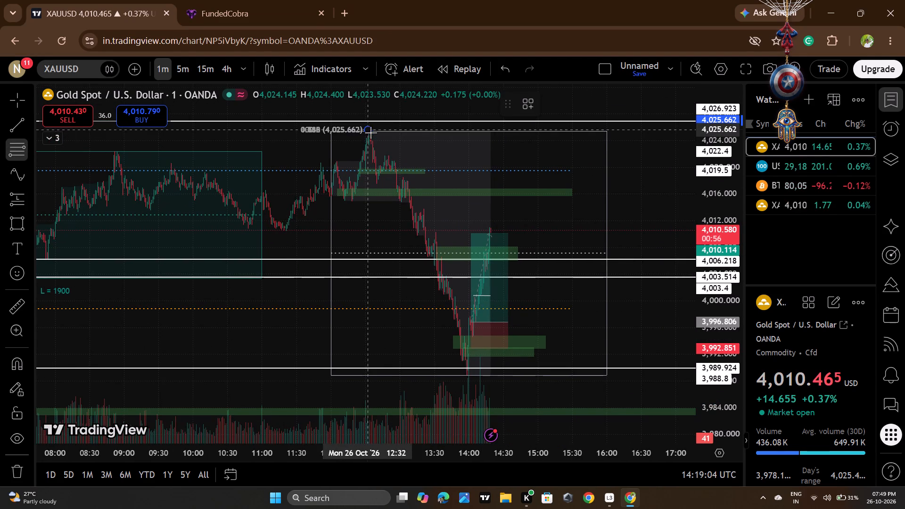
pyautogui.click(555, 374)
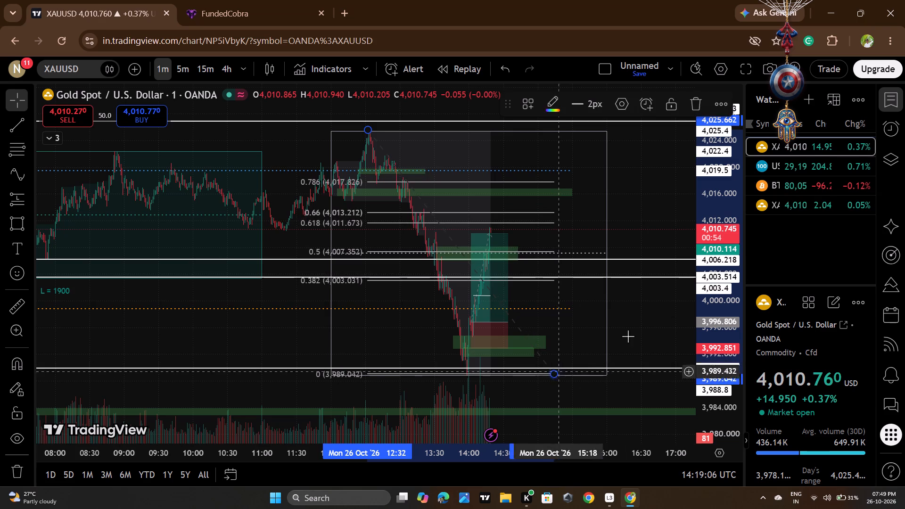
pyautogui.click(677, 309)
pyautogui.scroll(15, 721, 225)
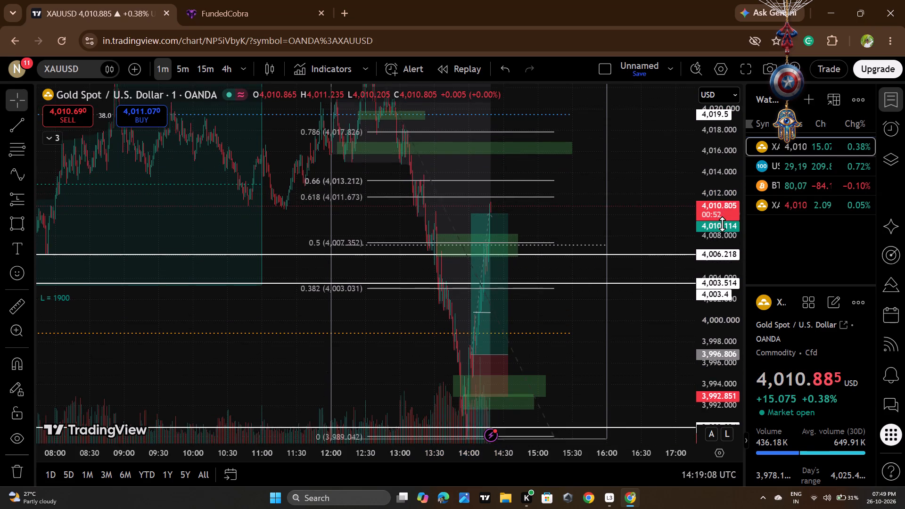
pyautogui.scroll(4, 721, 224)
pyautogui.scroll(5, 538, 259)
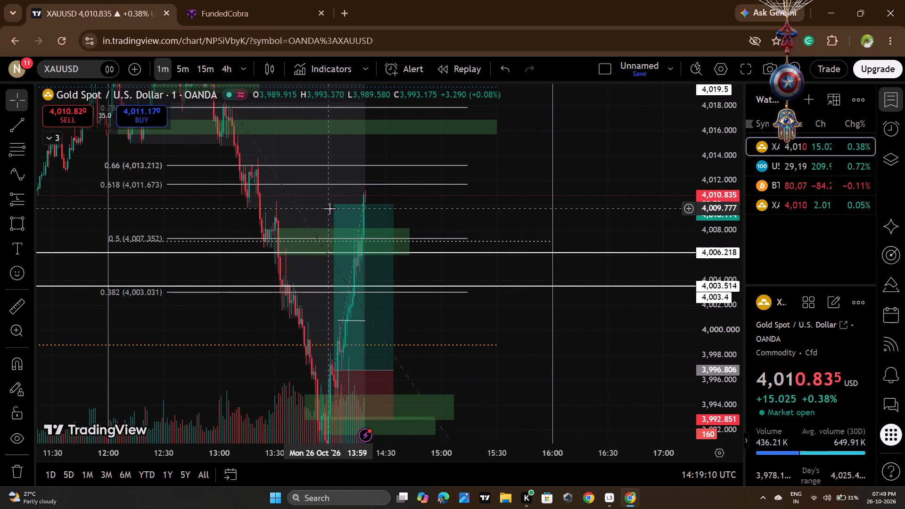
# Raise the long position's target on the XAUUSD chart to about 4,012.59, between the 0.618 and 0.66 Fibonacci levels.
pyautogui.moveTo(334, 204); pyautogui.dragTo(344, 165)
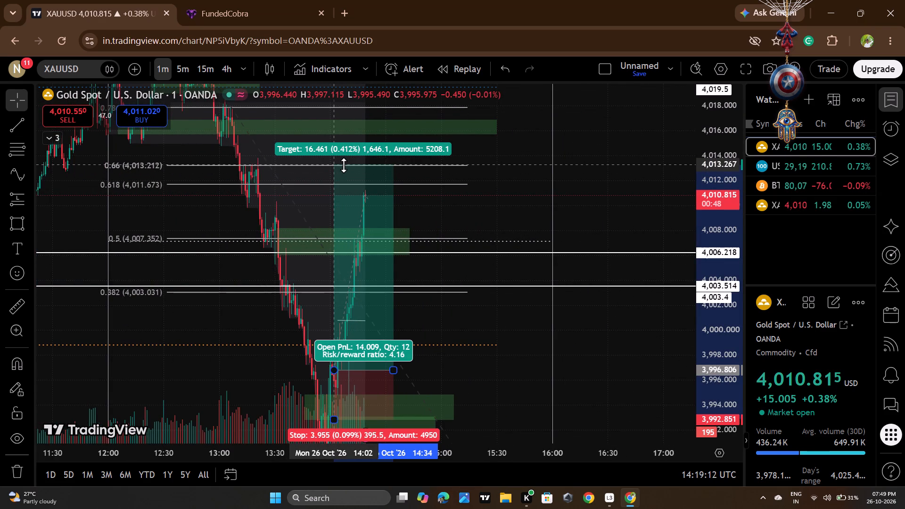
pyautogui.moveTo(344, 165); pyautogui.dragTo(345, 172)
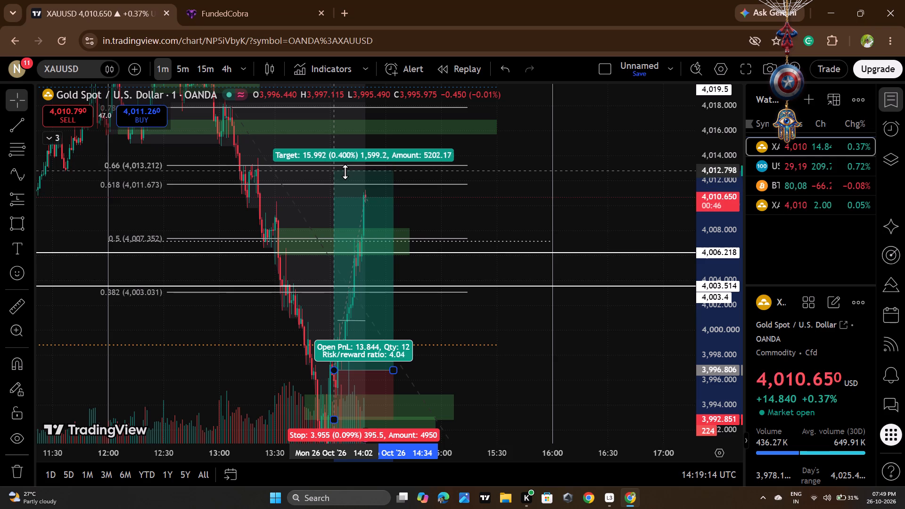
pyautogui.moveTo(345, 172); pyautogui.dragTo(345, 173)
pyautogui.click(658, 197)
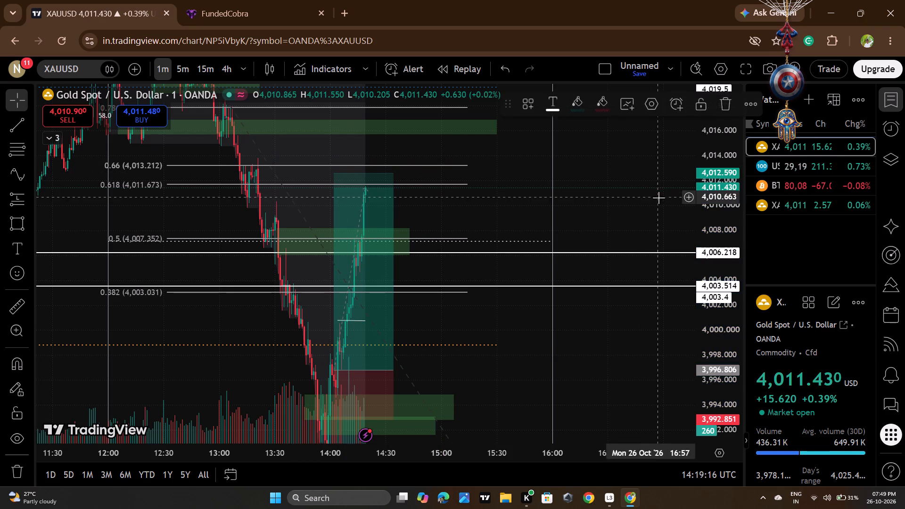
# Delete the Fibonacci retracement from the XAUUSD one-minute chart.
pyautogui.click(466, 291)
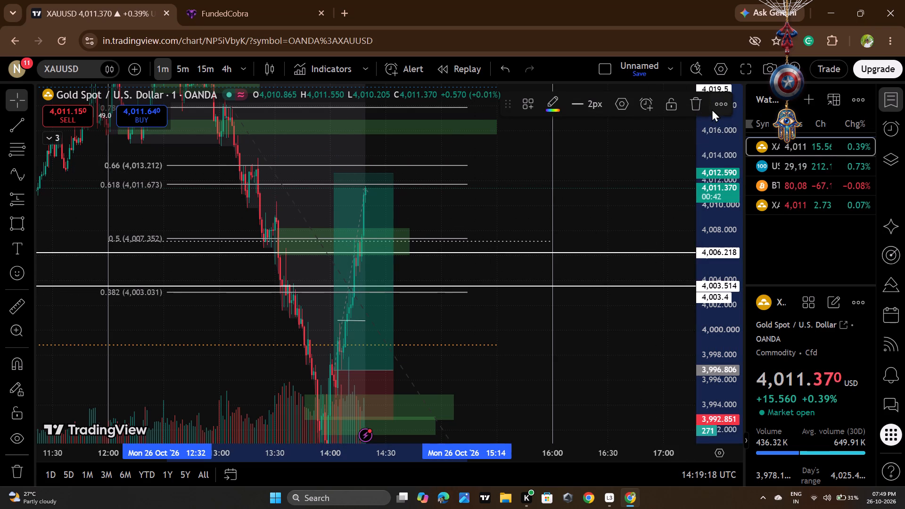
pyautogui.click(699, 110)
# Delete the long position drawing with its entry at 3,996.806 from the chart.
pyautogui.scroll(5, 570, 279)
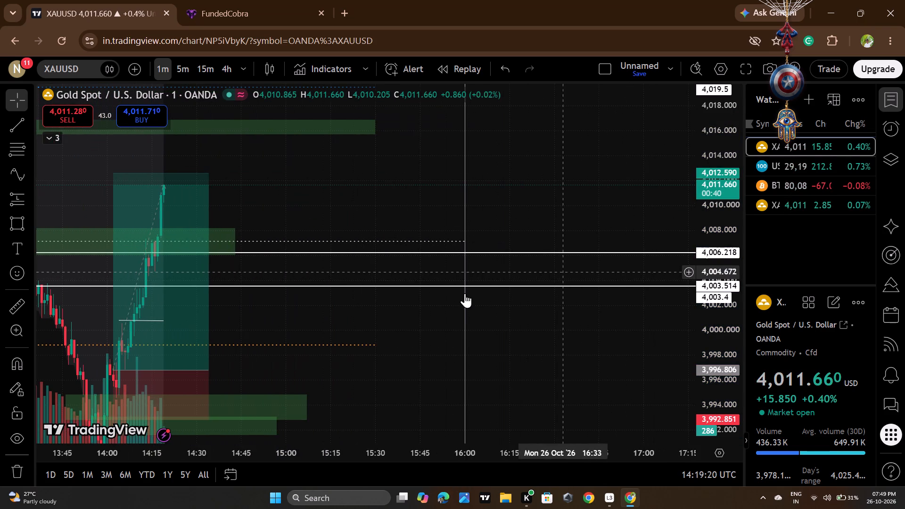
pyautogui.moveTo(375, 353); pyautogui.dragTo(521, 343)
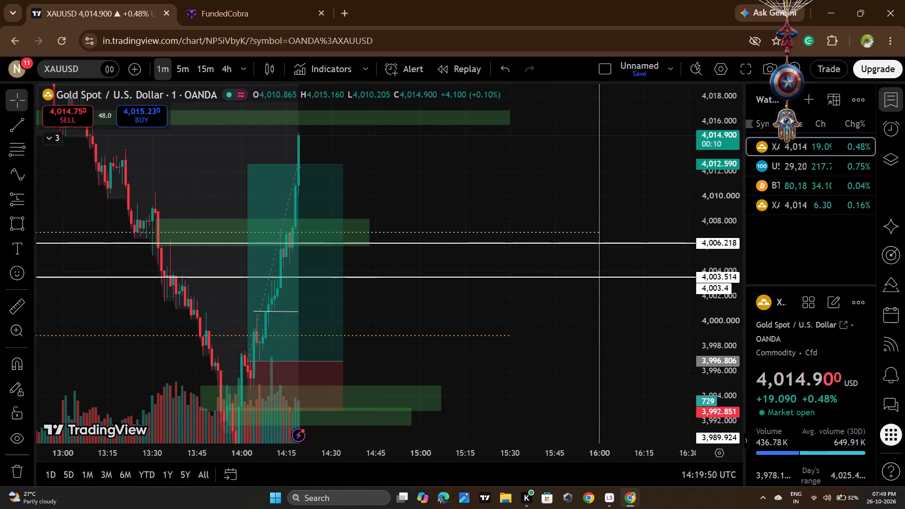
pyautogui.scroll(-3, 503, 394)
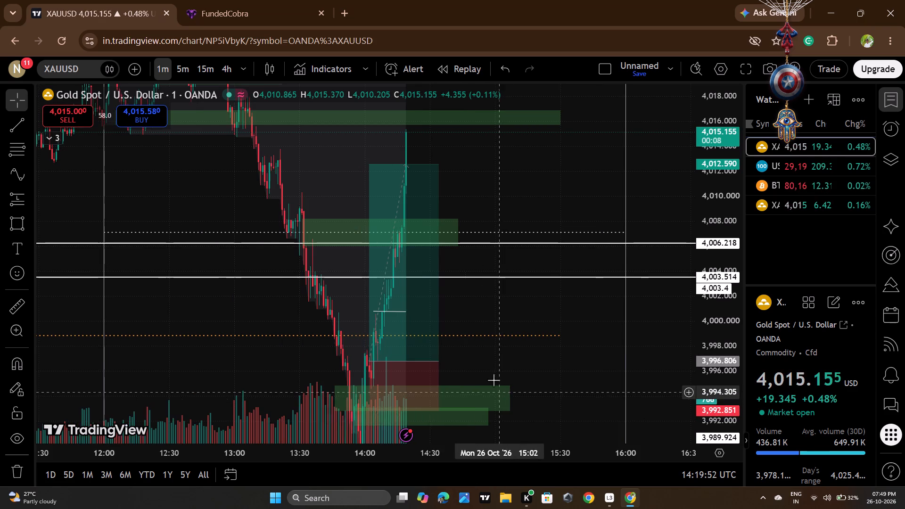
pyautogui.click(418, 258)
pyautogui.click(730, 100)
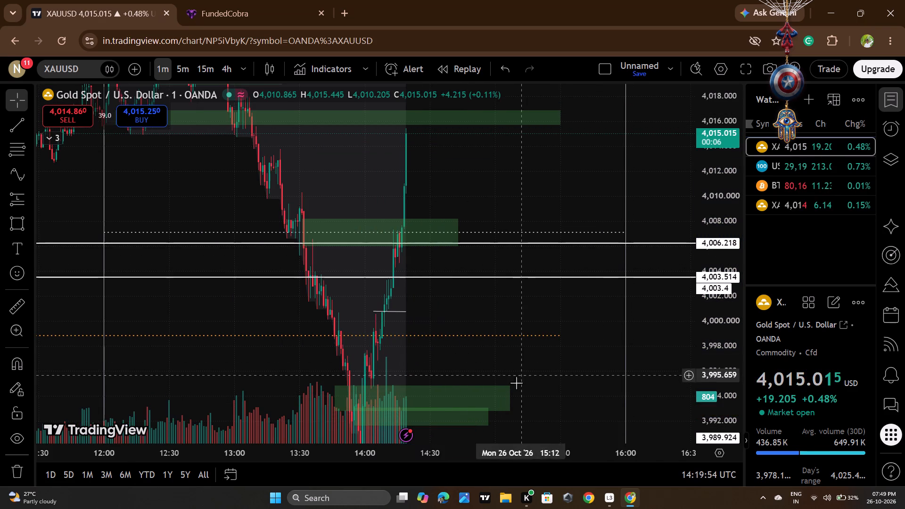
# Delete the two overlapping green zones around 3,992 to 3,995 and the green zone around 4,006 to 4,008.
pyautogui.click(518, 398)
pyautogui.click(513, 397)
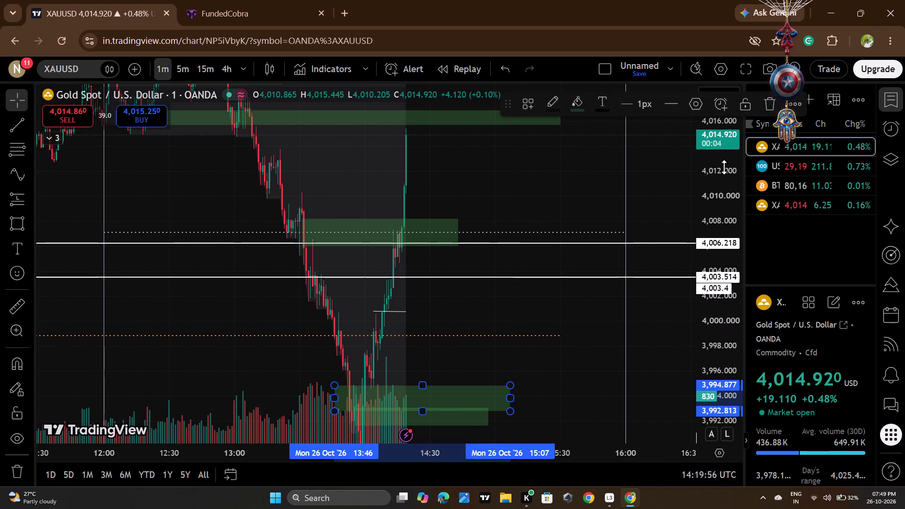
pyautogui.click(773, 97)
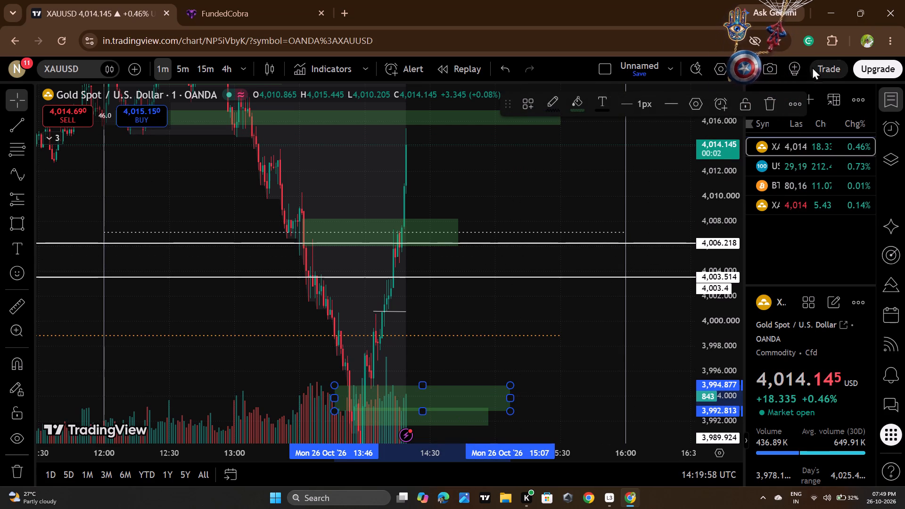
pyautogui.click(768, 99)
pyautogui.click(473, 423)
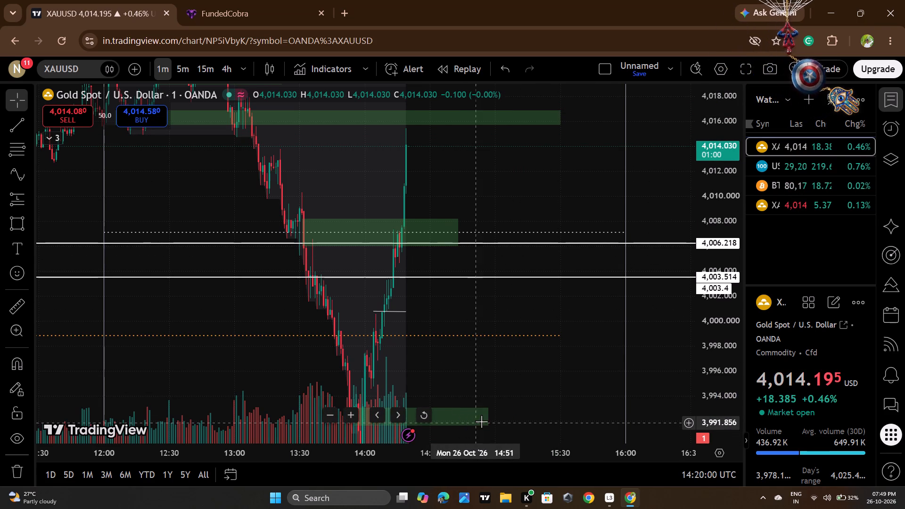
pyautogui.click(489, 420)
pyautogui.click(772, 97)
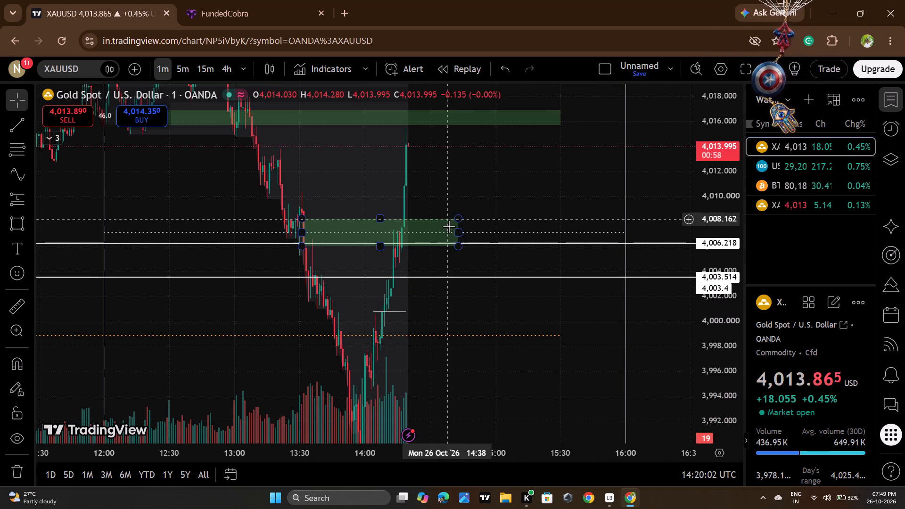
pyautogui.click(449, 229)
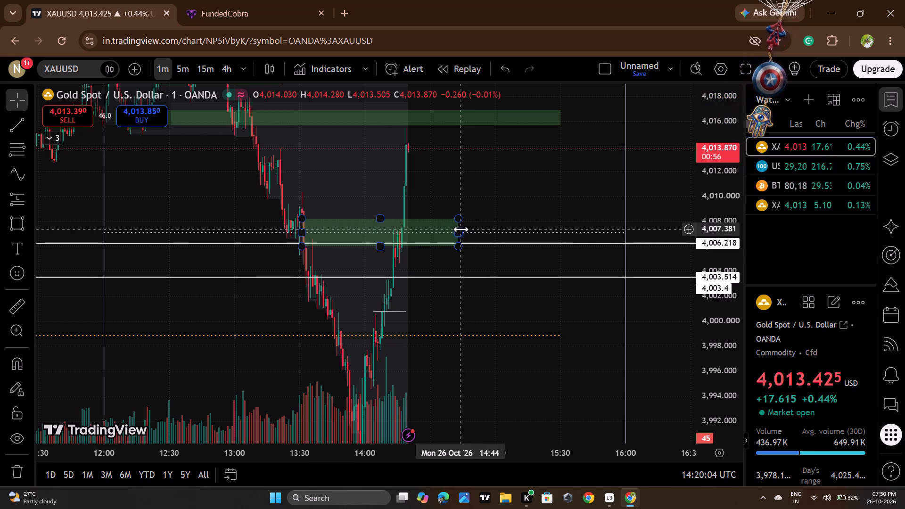
pyautogui.click(461, 229)
pyautogui.click(775, 100)
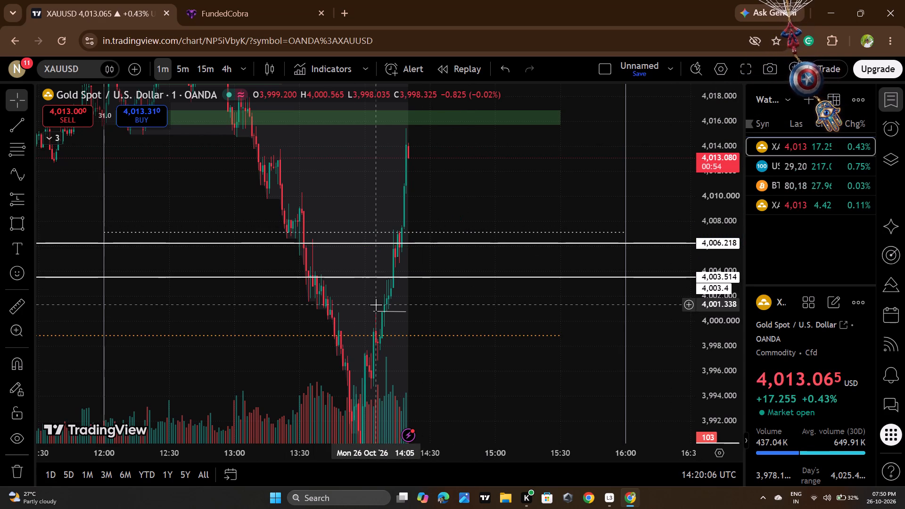
# Delete the short trend line near 4,000.8 and the solid white horizontal lines at 4,006.218 and 4,003.514.
pyautogui.click(377, 309)
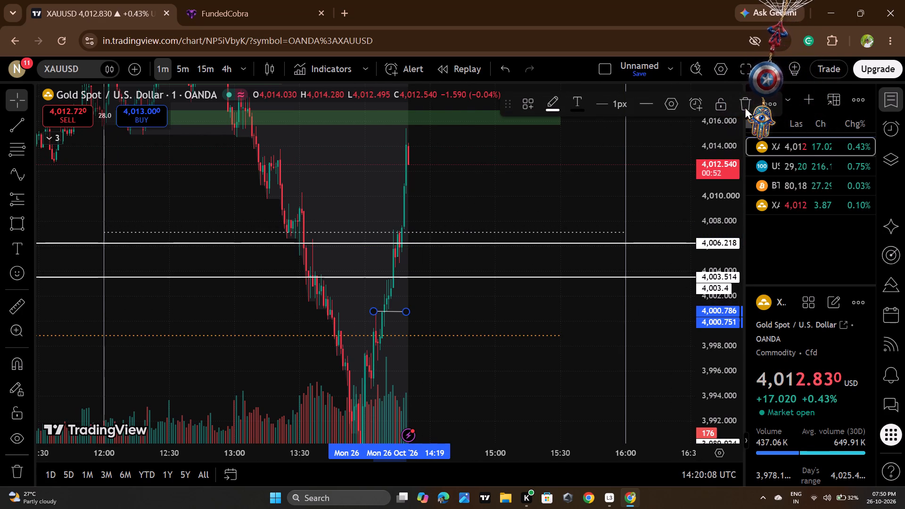
pyautogui.click(745, 106)
pyautogui.click(434, 244)
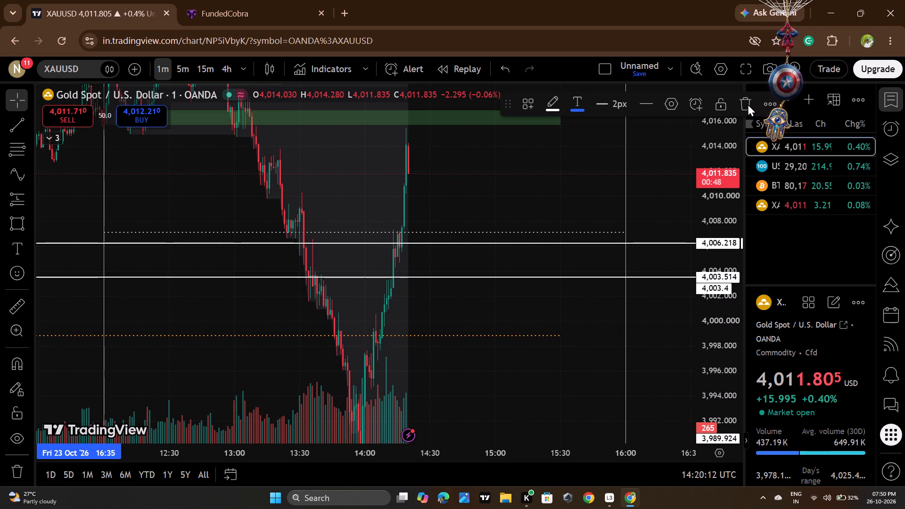
pyautogui.click(748, 104)
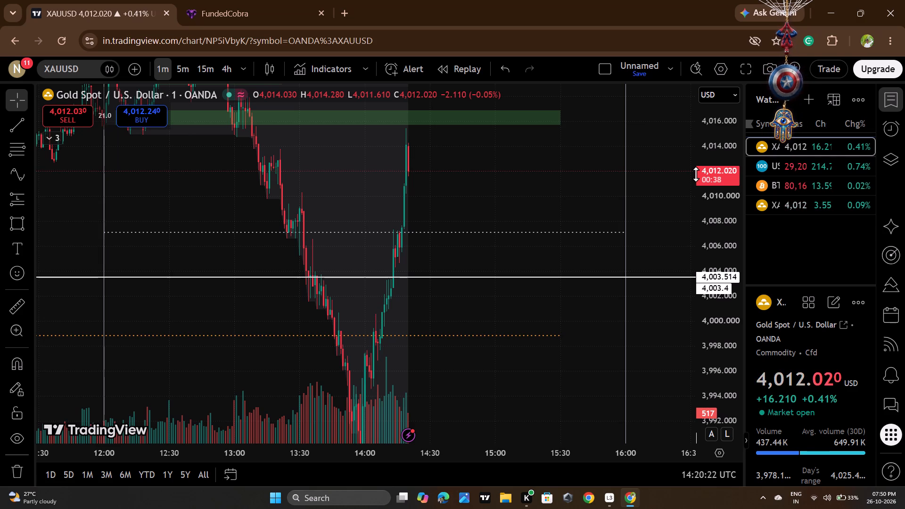
pyautogui.click(548, 276)
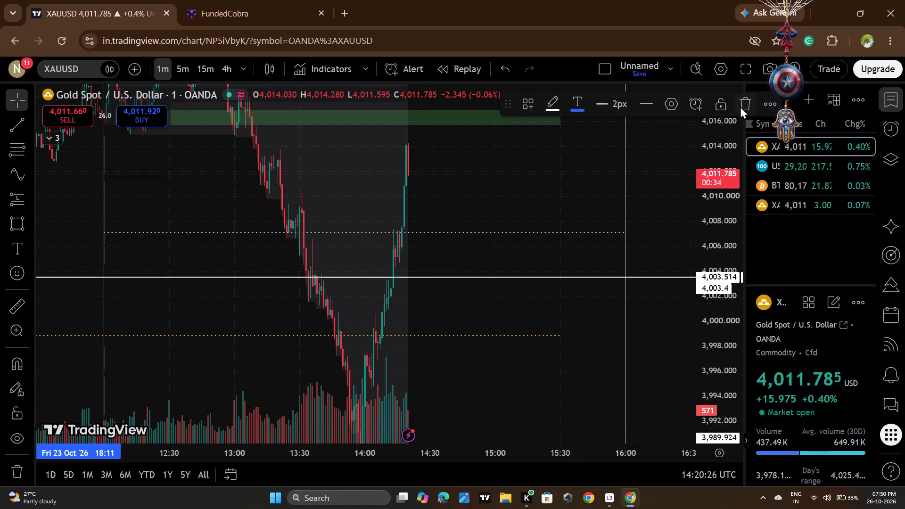
pyautogui.click(740, 106)
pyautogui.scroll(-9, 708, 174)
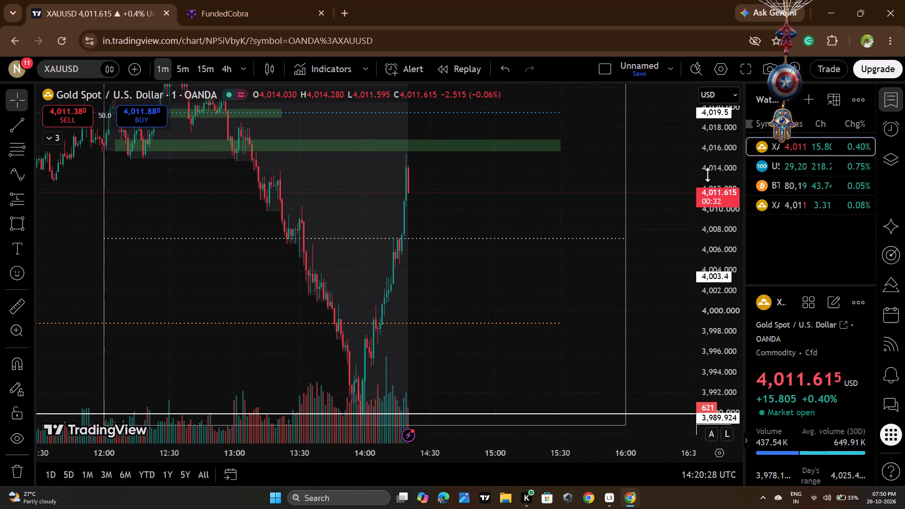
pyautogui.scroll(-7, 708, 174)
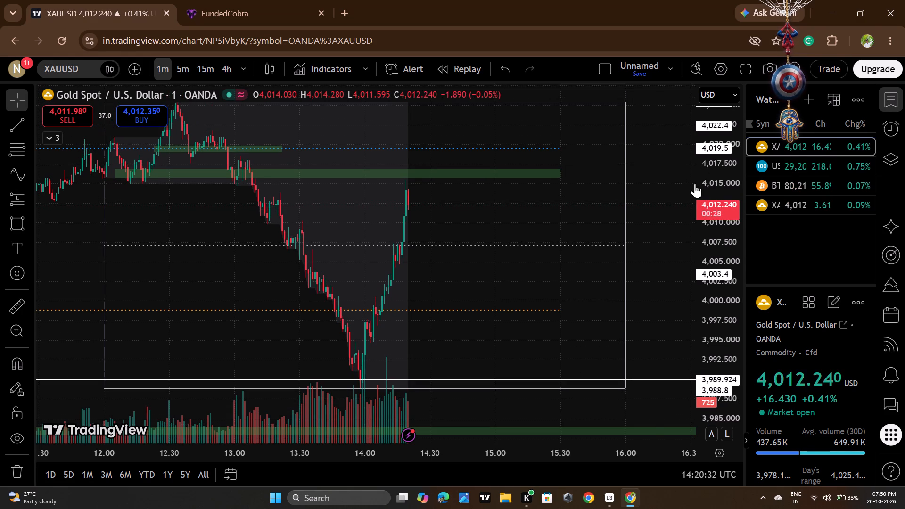
# Close the FundedCobra tab and the TradingView chart tab, leaving the site without saving the layout.
pyautogui.click(321, 11)
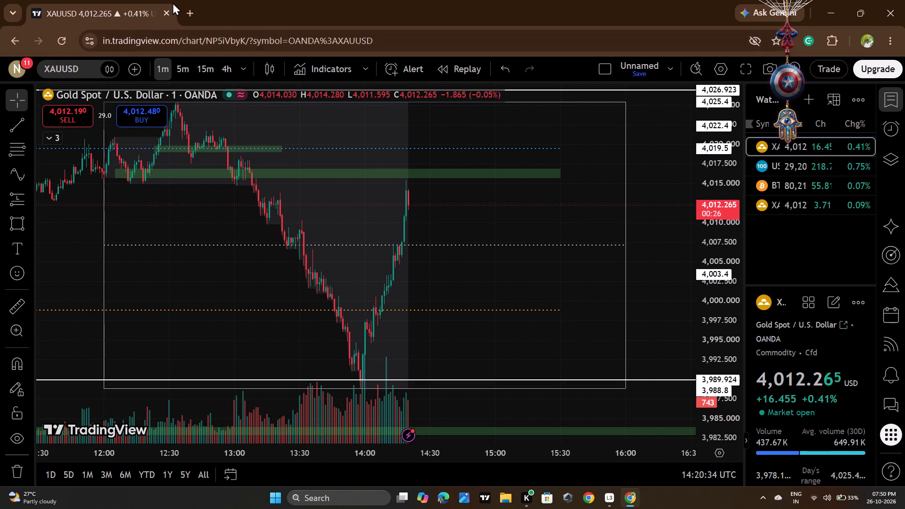
pyautogui.click(166, 9)
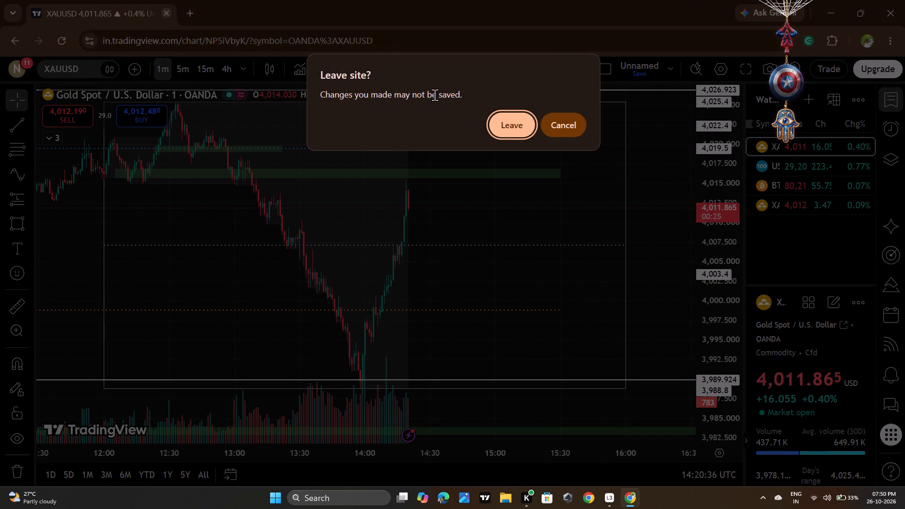
pyautogui.click(488, 123)
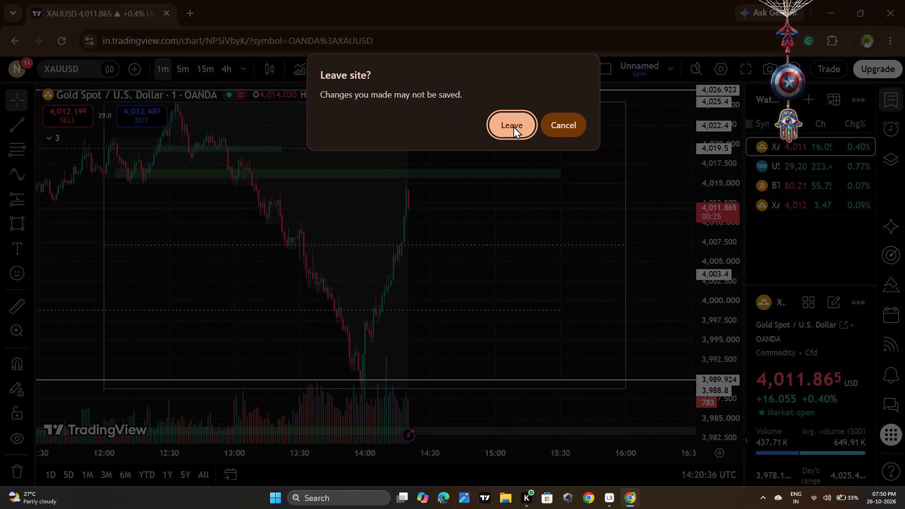